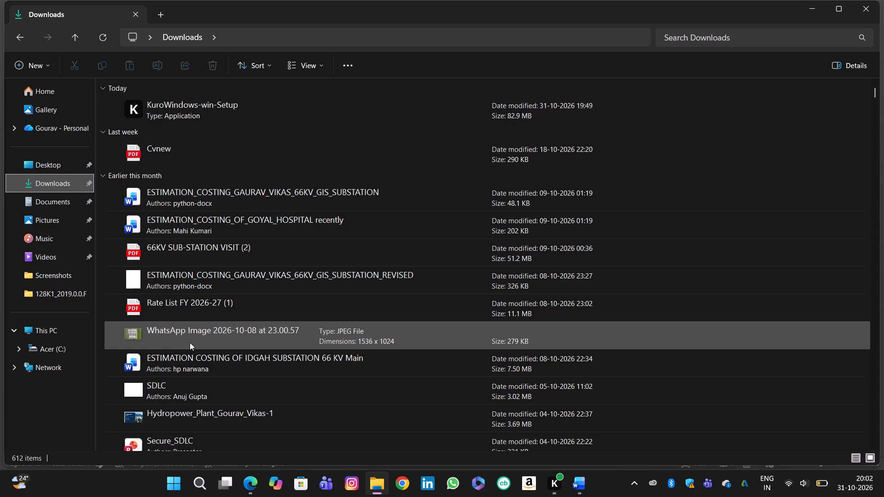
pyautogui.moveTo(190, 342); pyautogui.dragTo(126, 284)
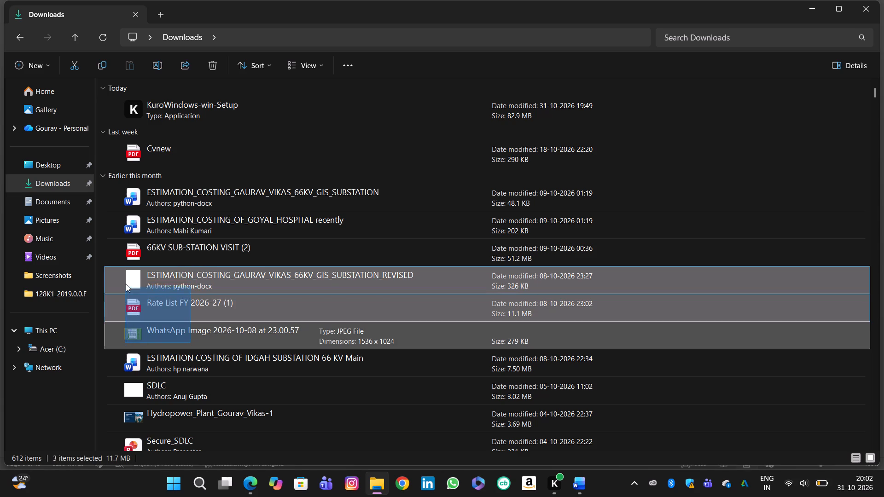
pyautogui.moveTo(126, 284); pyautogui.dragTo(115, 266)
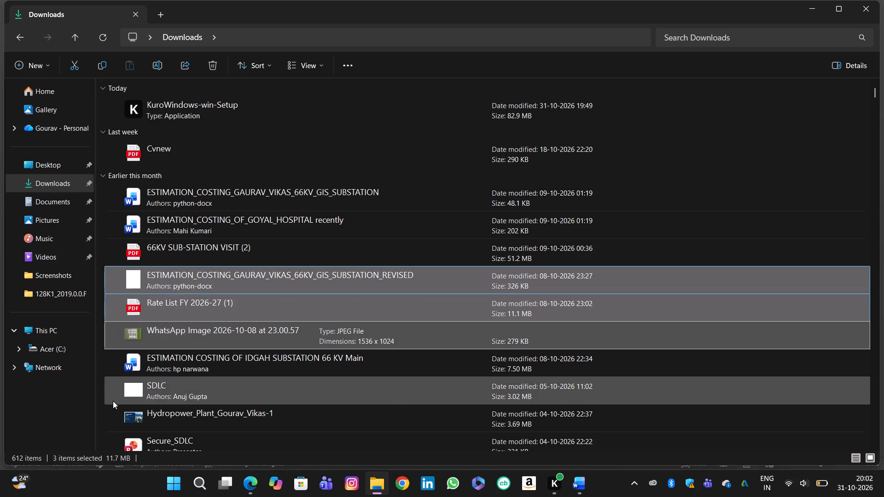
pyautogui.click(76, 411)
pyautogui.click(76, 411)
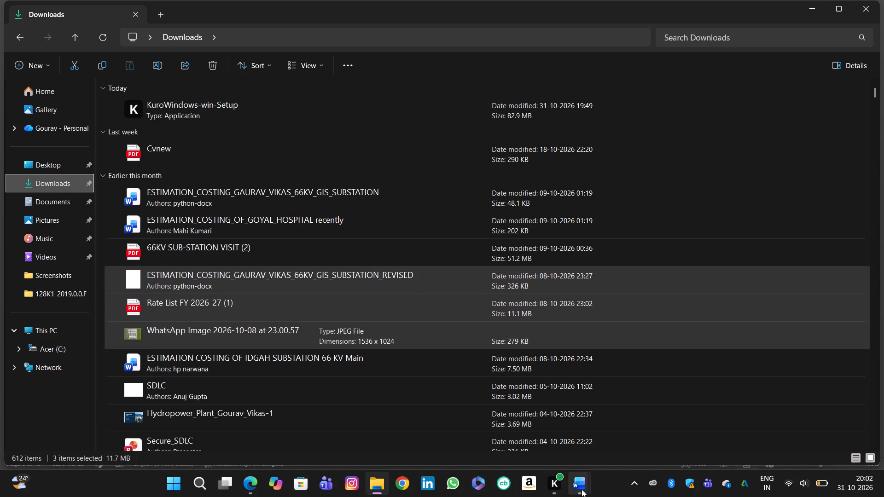
# Switch to Word and bring up the revised 66KV GIS substation estimation document.
pyautogui.click(549, 424)
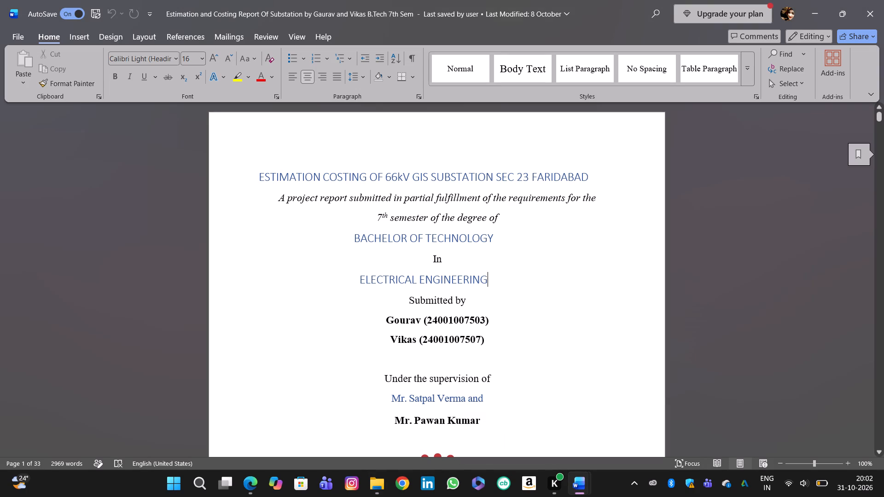
pyautogui.click(626, 434)
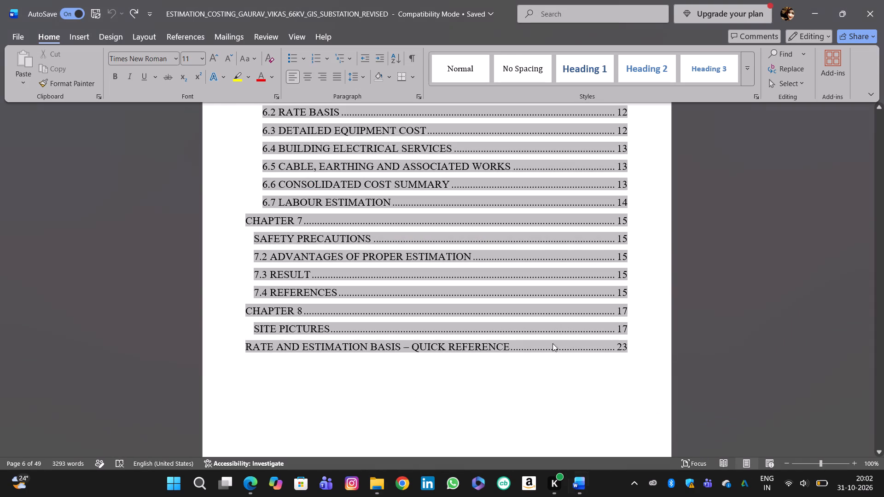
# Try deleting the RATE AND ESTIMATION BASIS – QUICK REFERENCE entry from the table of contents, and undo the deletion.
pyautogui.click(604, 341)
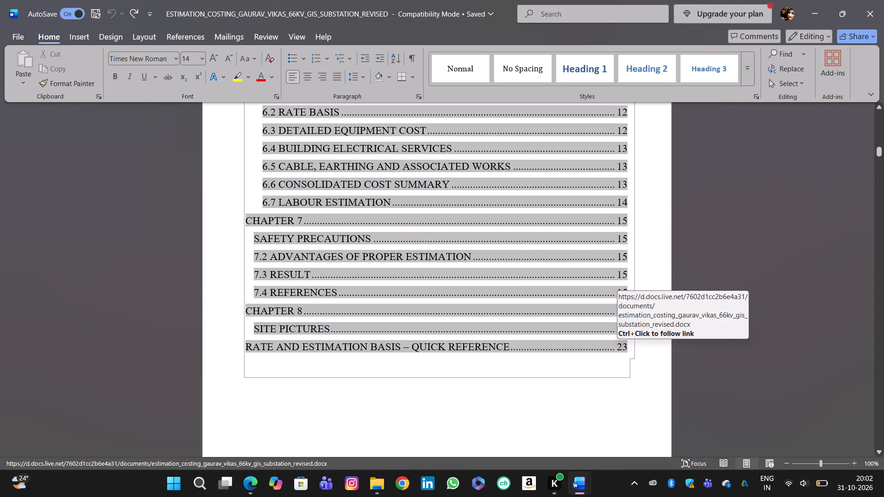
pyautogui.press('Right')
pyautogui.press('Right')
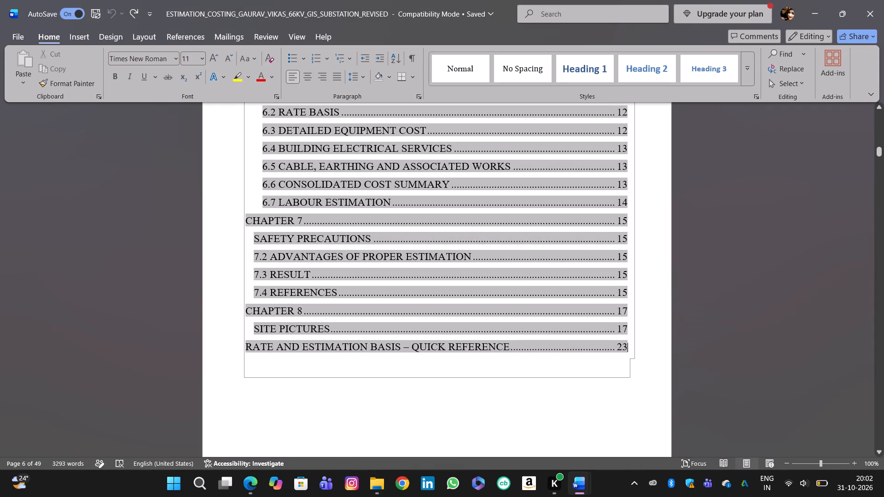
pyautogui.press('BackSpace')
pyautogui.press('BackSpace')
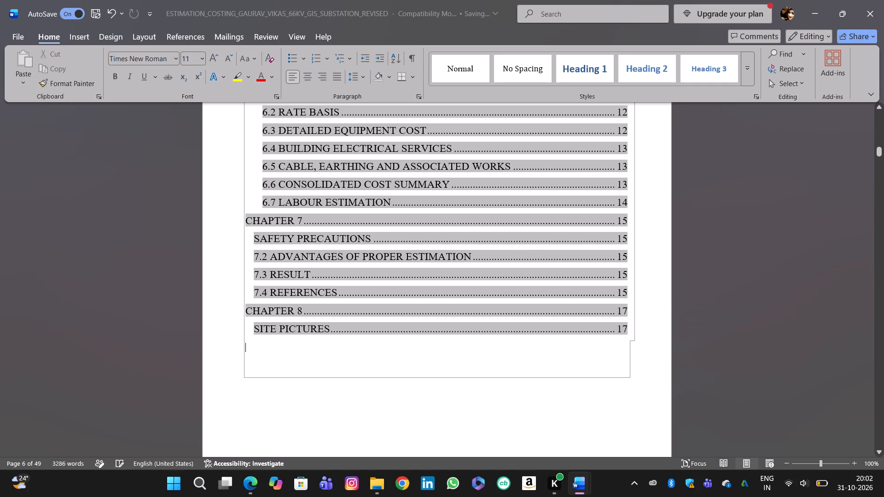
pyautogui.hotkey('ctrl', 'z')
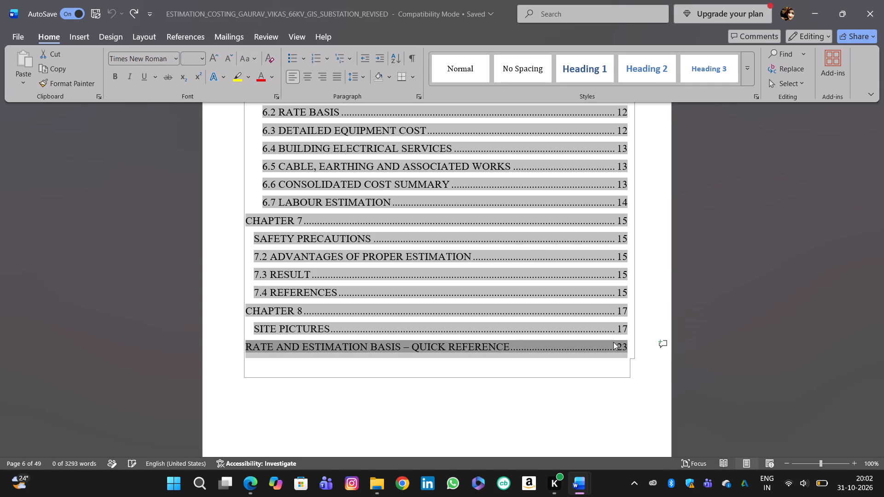
# Update the table of contents with the page numbers only option.
pyautogui.scroll(5, 766, 269)
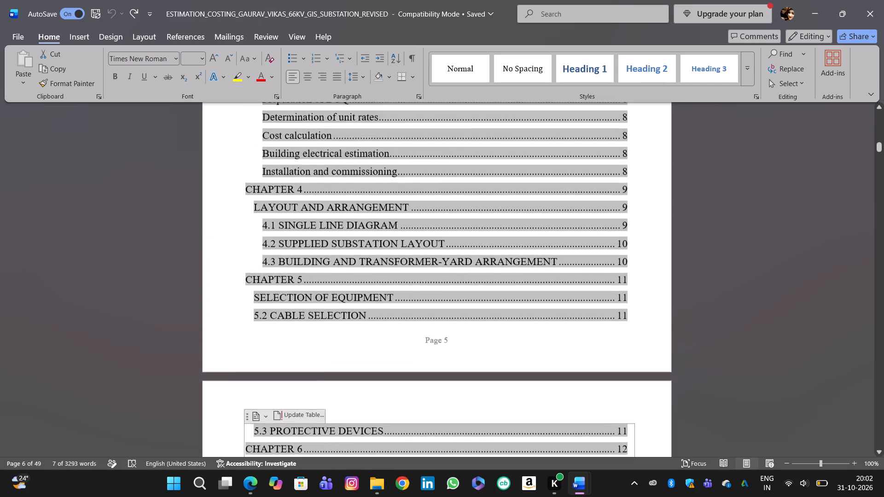
pyautogui.scroll(3, 766, 269)
pyautogui.scroll(-1, 766, 269)
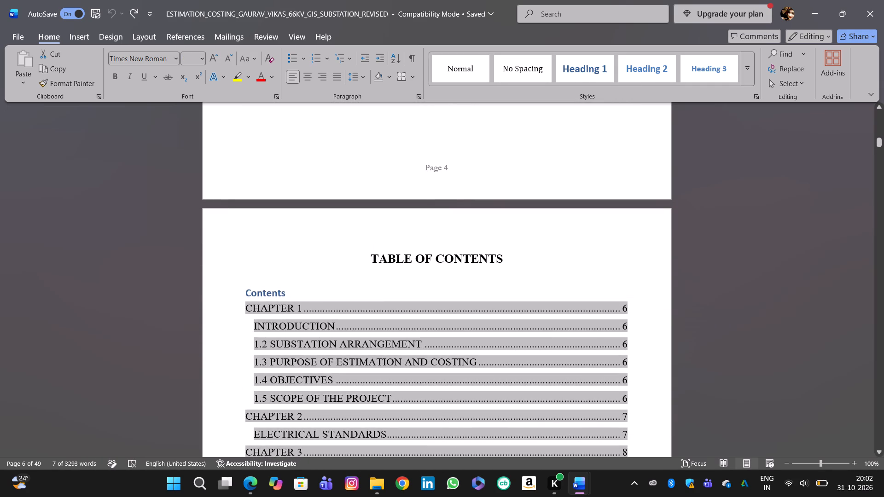
pyautogui.click(285, 265)
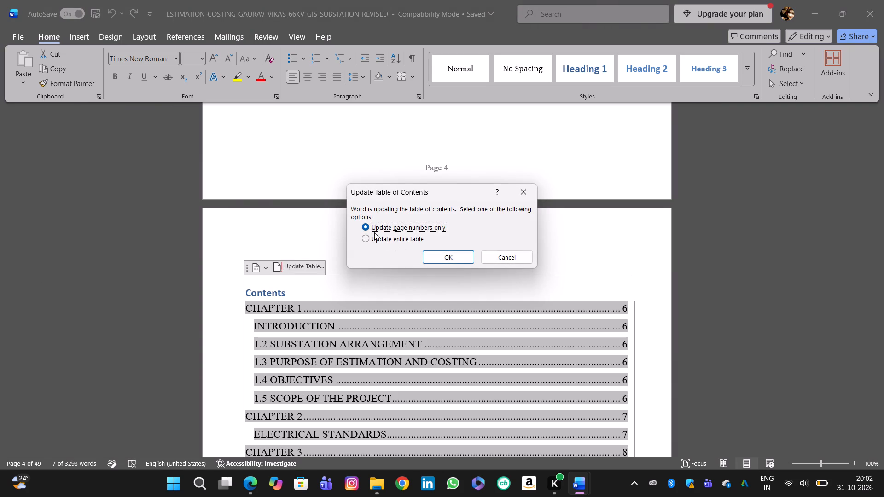
pyautogui.click(443, 251)
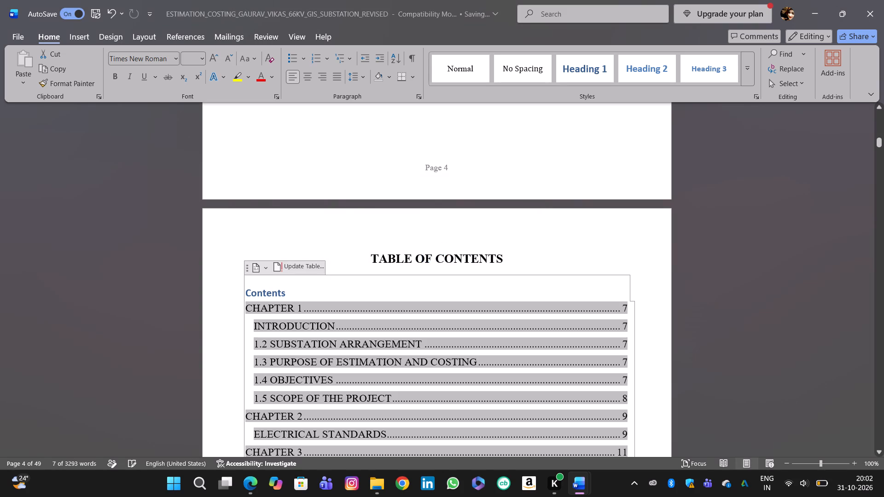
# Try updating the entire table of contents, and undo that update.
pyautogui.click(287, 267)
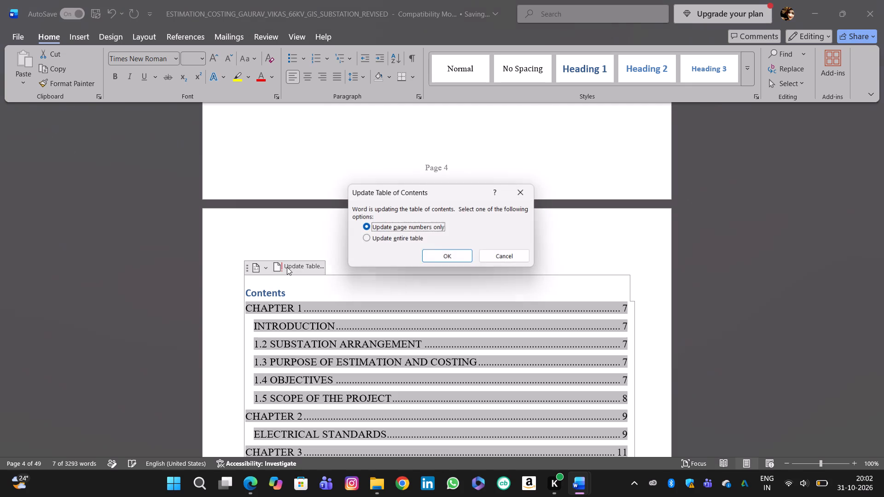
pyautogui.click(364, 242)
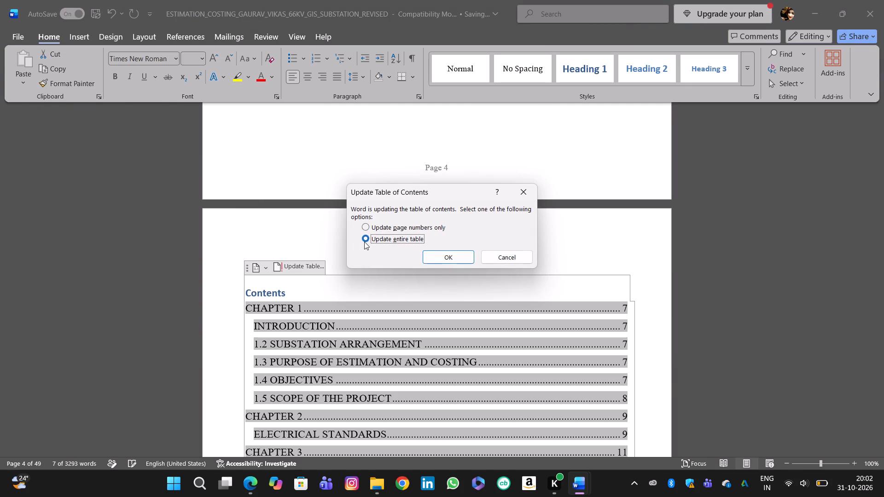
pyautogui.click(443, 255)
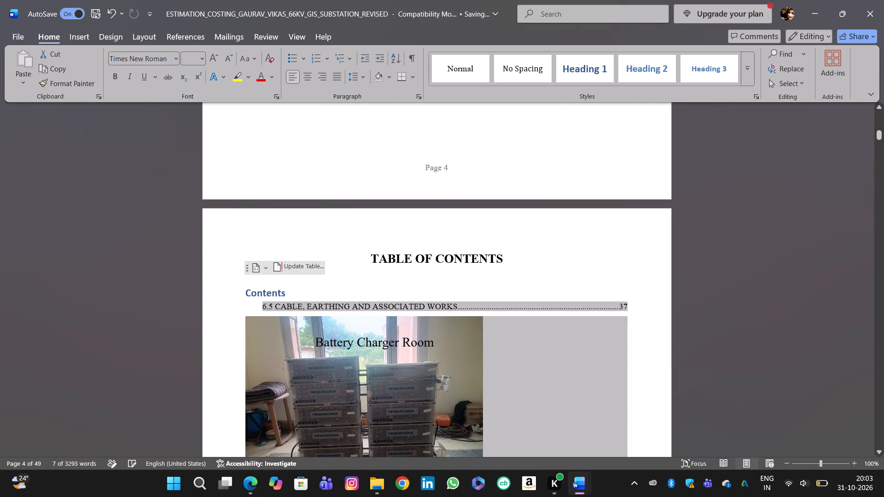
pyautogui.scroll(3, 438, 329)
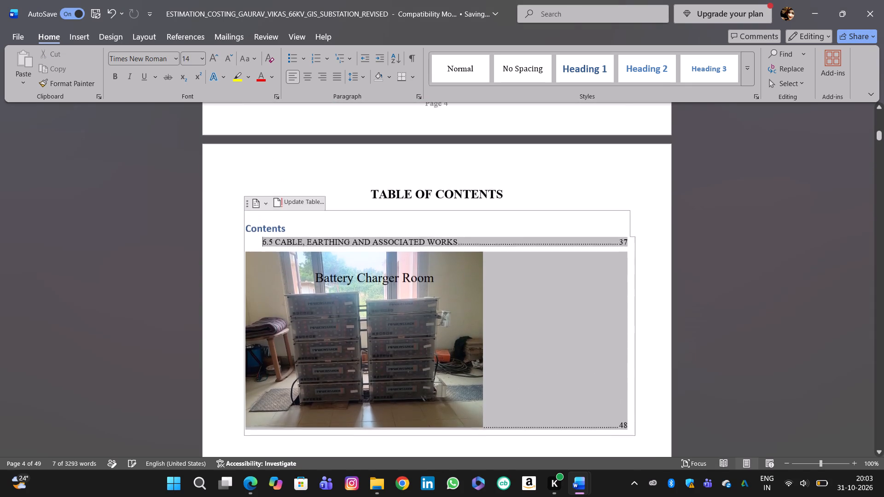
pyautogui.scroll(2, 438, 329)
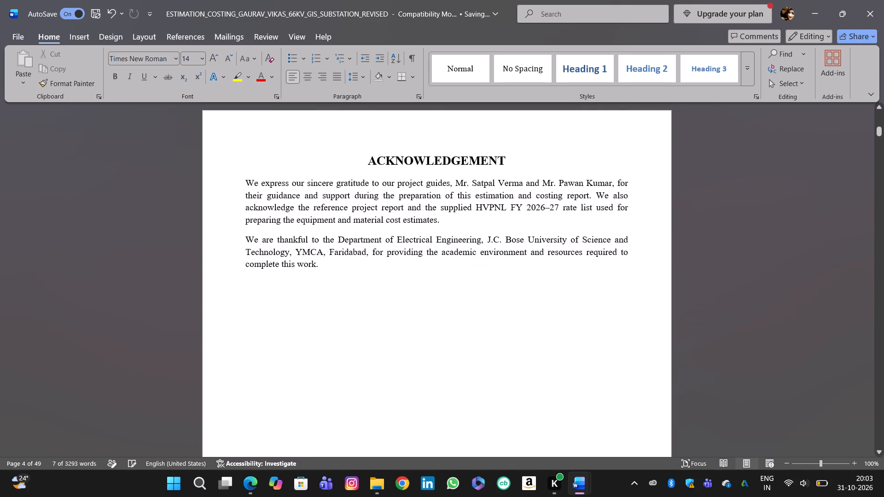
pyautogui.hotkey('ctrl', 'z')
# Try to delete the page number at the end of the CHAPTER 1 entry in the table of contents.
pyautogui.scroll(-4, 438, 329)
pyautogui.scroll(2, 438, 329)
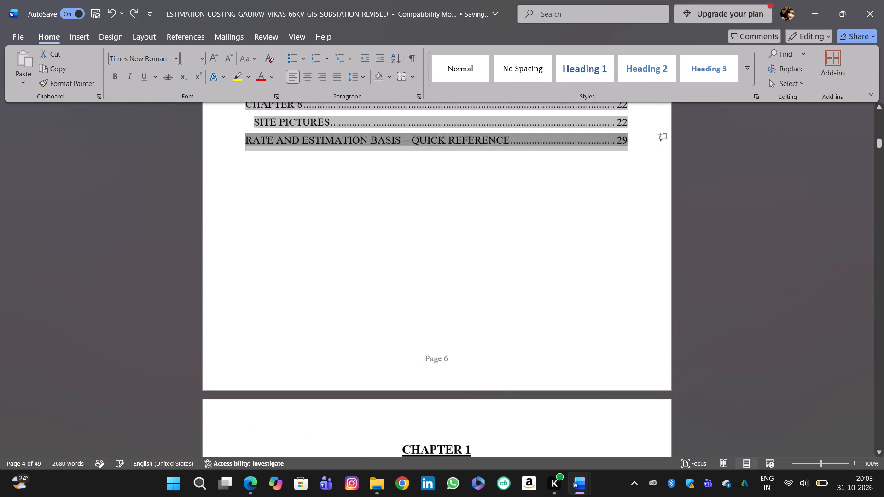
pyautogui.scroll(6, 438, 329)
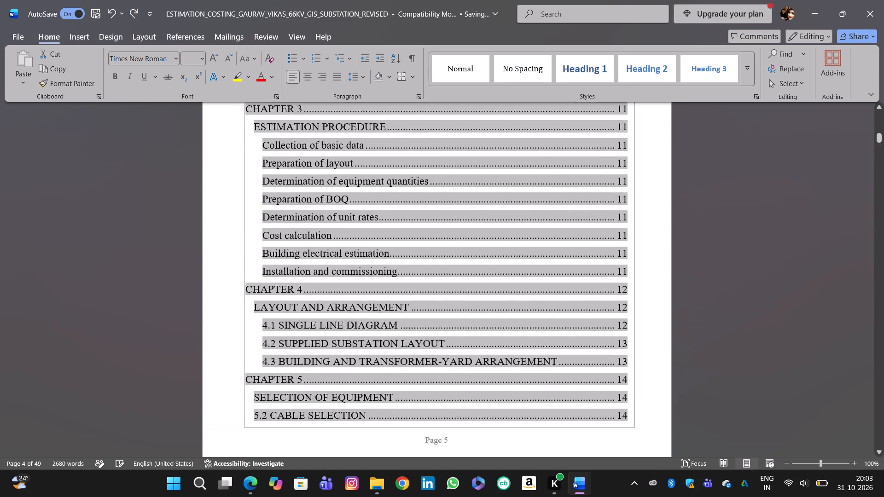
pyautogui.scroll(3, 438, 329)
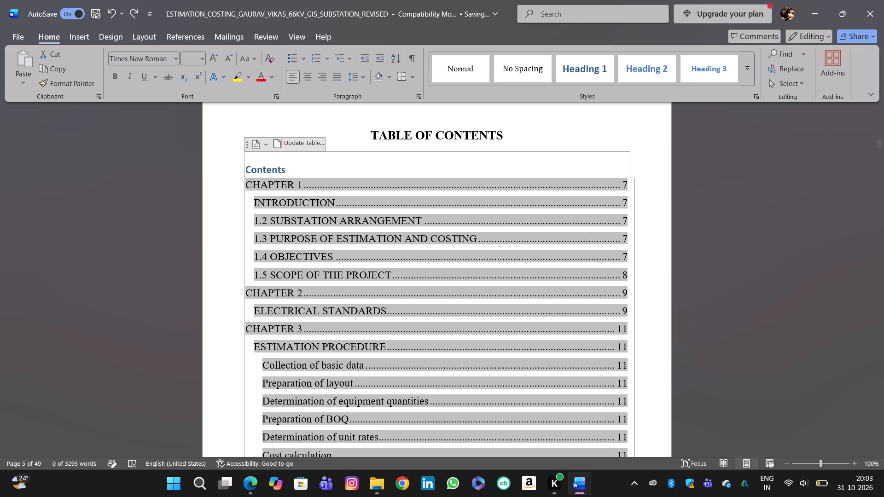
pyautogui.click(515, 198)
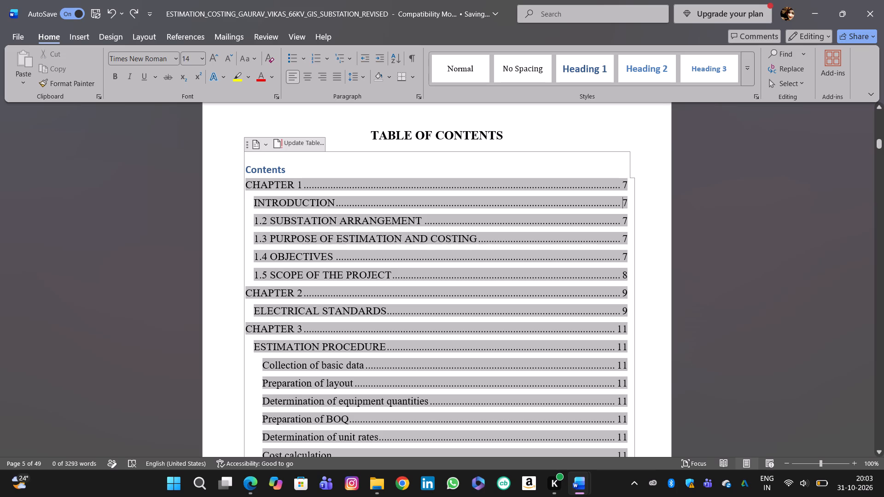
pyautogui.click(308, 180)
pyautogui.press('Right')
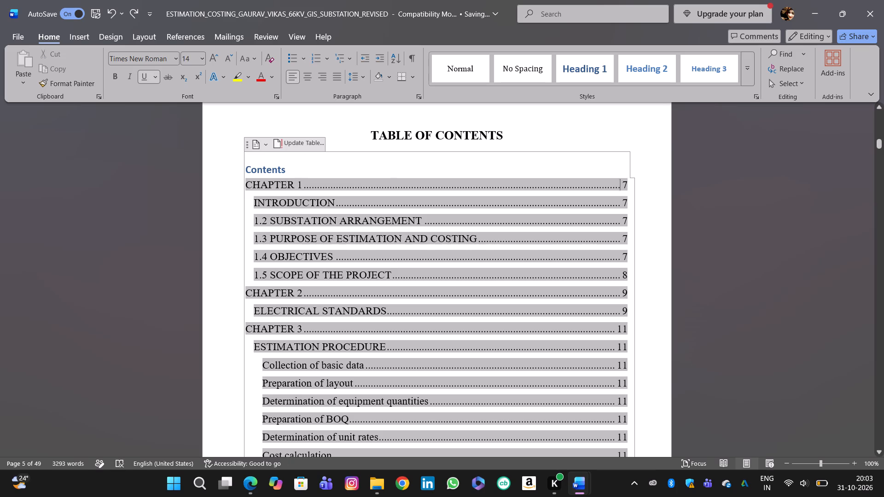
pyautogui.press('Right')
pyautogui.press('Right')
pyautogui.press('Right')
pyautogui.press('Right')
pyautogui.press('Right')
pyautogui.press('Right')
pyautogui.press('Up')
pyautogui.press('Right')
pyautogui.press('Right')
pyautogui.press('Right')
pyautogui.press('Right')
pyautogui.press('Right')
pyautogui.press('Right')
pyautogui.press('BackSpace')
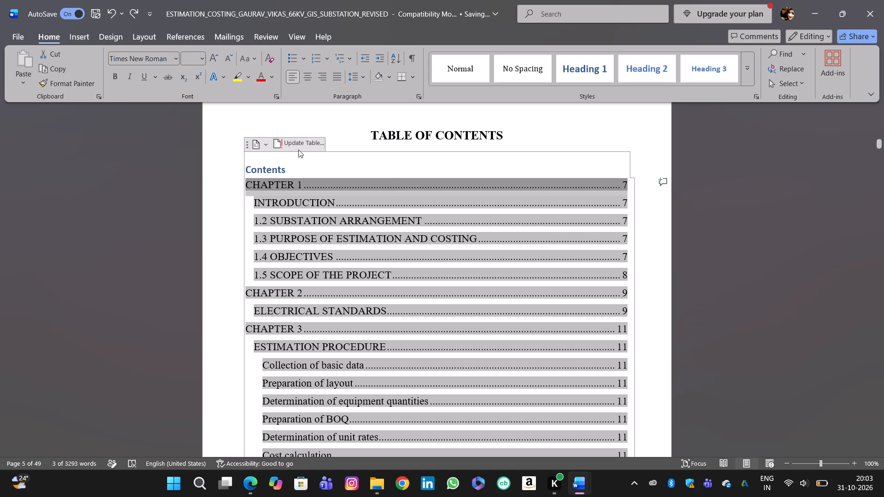
# Update the table of contents again, refreshing page numbers only.
pyautogui.click(285, 146)
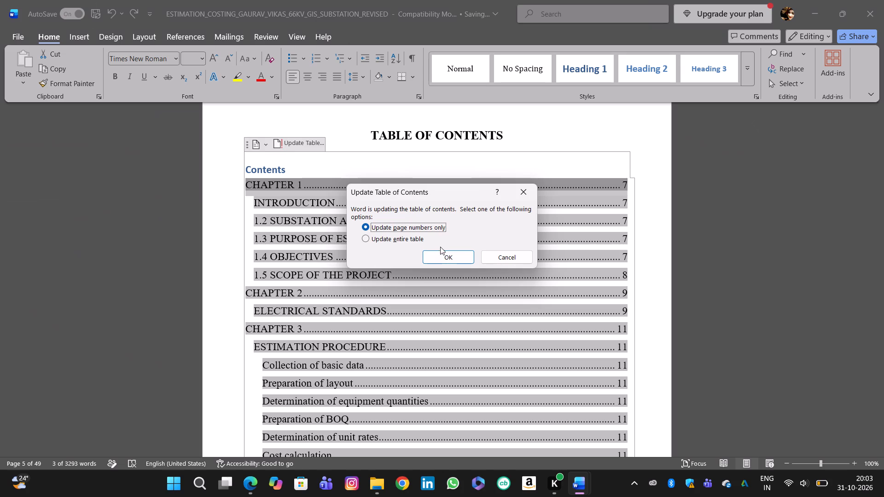
pyautogui.click(437, 254)
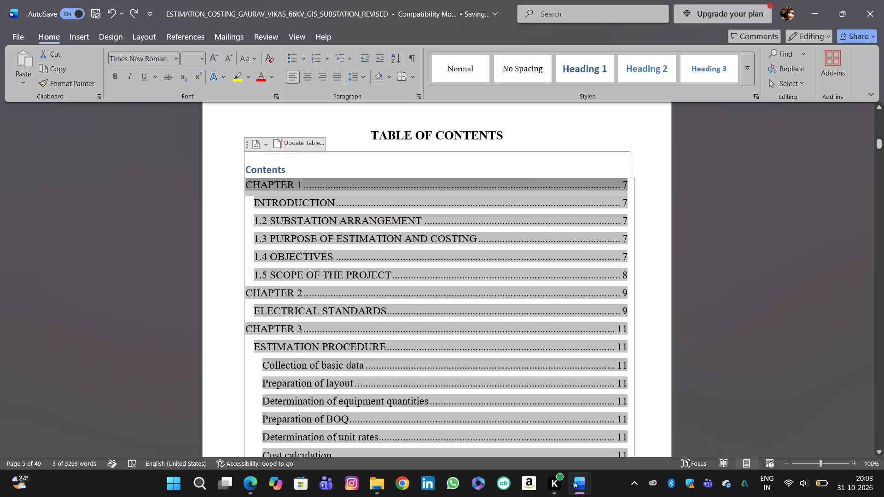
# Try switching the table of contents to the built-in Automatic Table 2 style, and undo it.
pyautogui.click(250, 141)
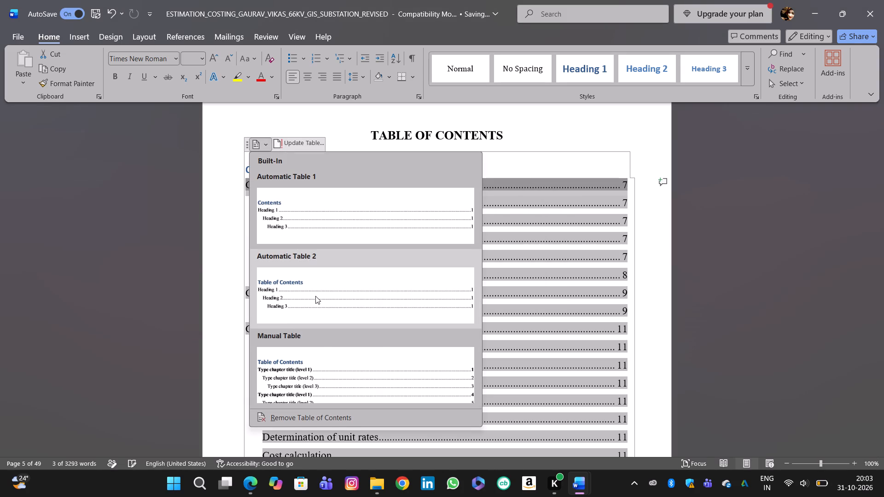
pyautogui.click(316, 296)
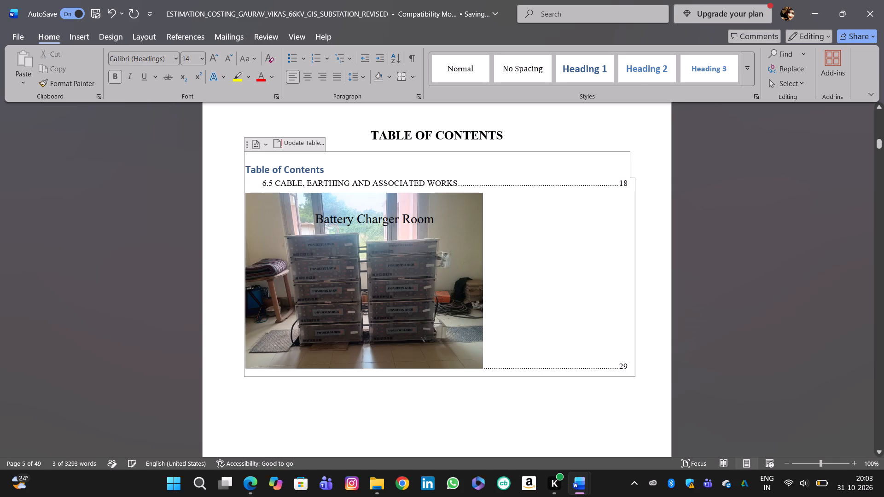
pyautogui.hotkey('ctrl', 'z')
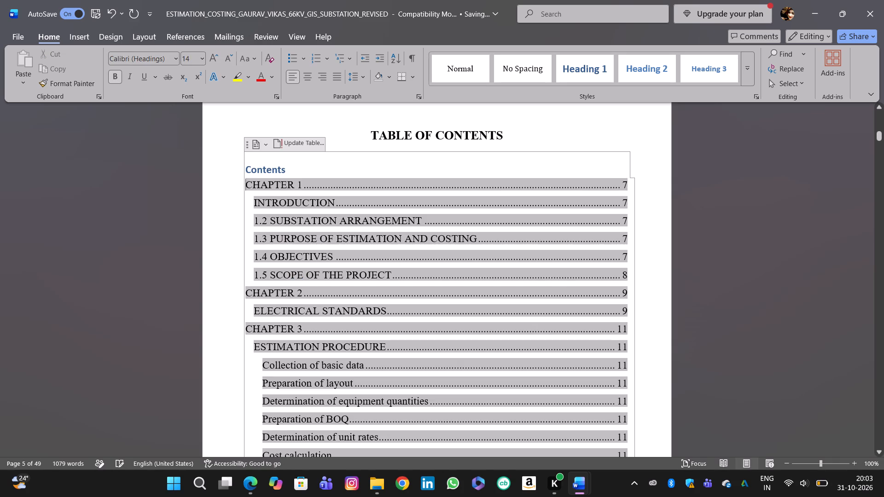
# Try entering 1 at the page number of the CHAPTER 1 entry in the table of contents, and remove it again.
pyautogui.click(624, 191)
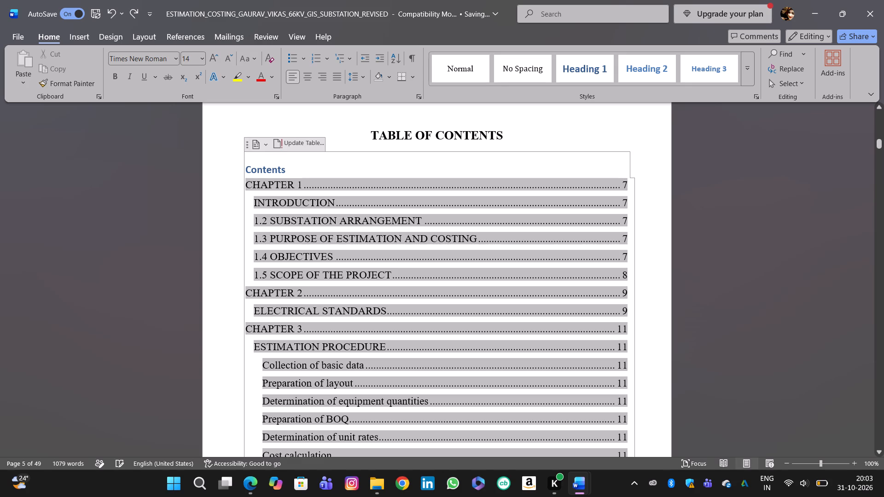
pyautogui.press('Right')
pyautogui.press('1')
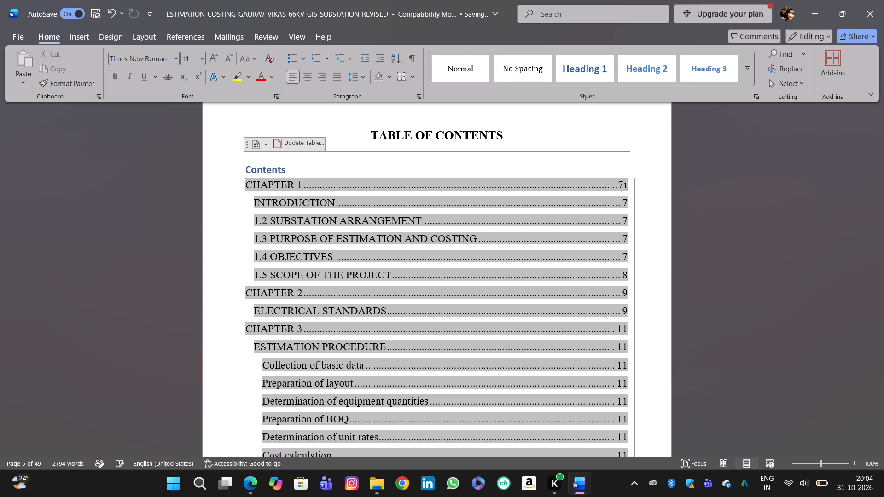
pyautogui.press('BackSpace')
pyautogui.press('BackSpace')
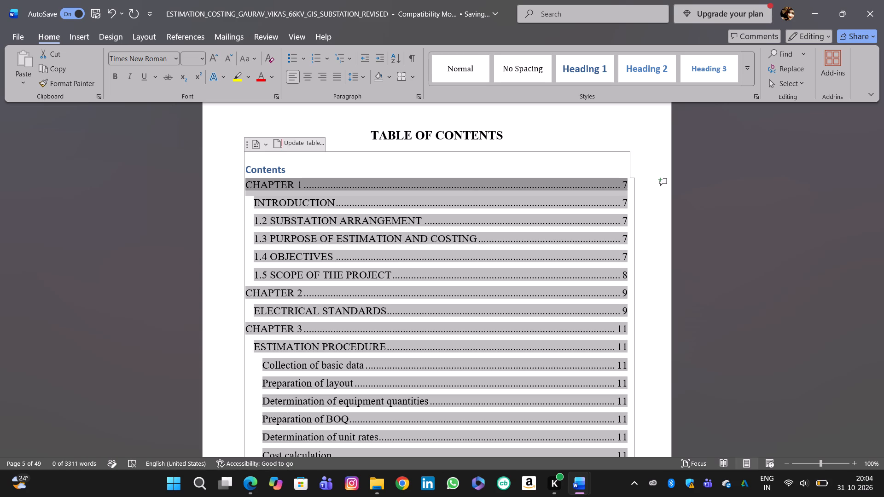
# Insert a 1 directly after the page number of the CHAPTER 1 entry in the table of contents.
pyautogui.click(618, 185)
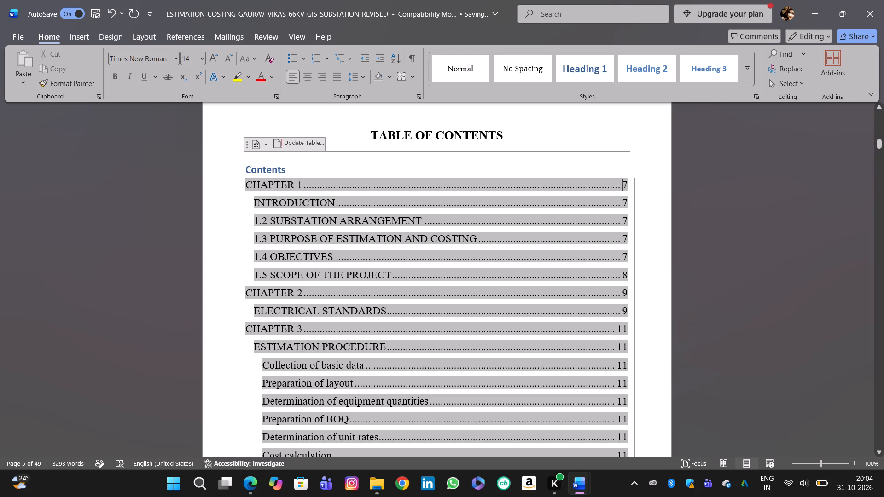
pyautogui.press('Right')
pyautogui.press('1')
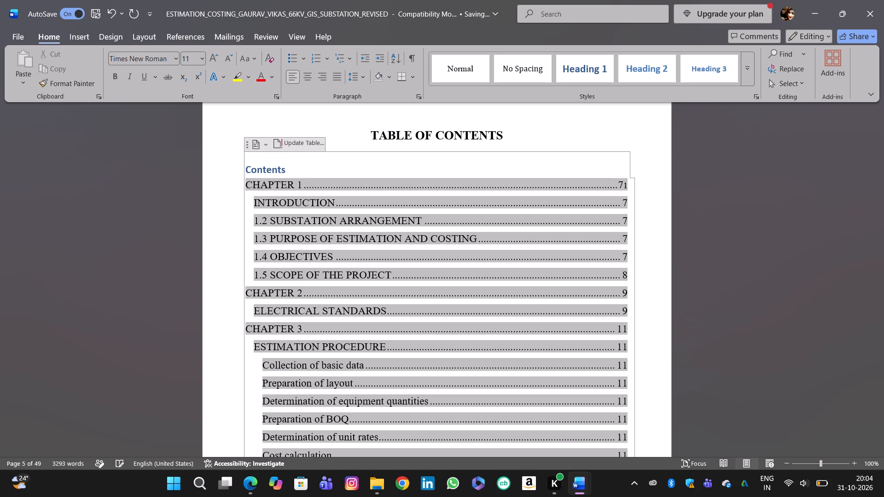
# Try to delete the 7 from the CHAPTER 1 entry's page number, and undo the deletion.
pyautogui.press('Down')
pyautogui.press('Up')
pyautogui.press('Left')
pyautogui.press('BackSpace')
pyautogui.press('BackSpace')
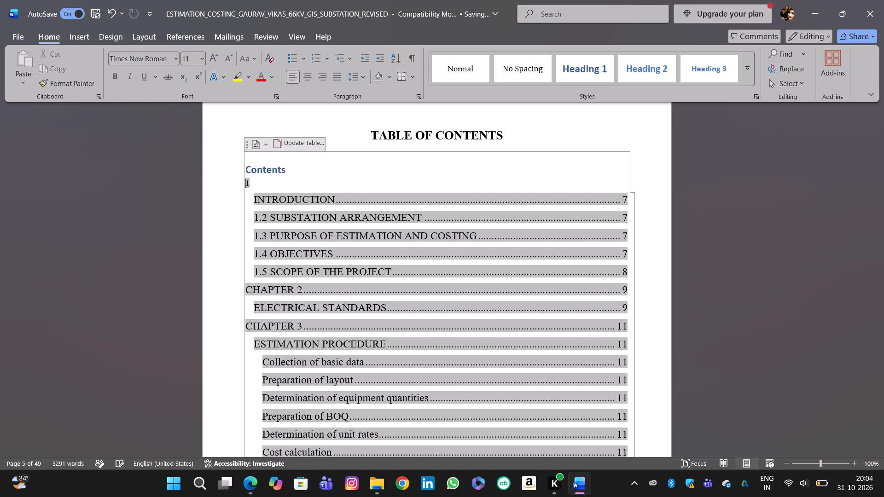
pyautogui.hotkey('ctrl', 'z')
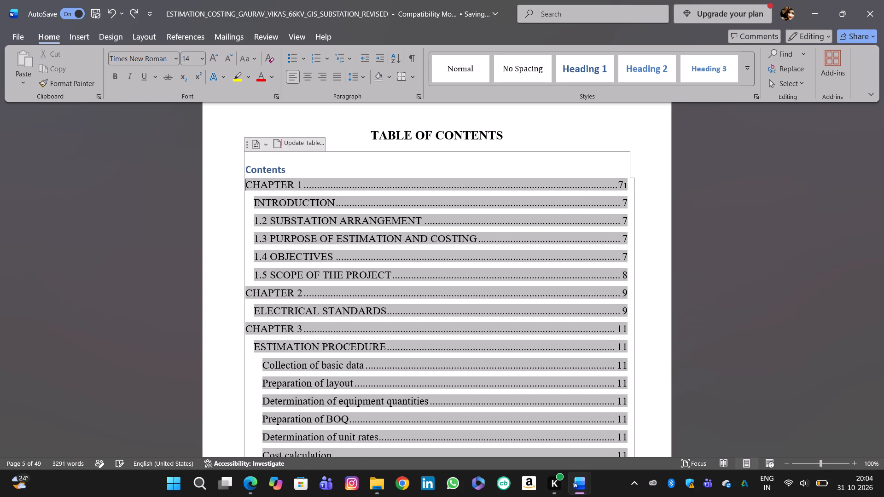
# Examine the rest of the table of contents and the report pages up to Chapter 3, returning to the Chapter 2 standards table.
pyautogui.click(735, 240)
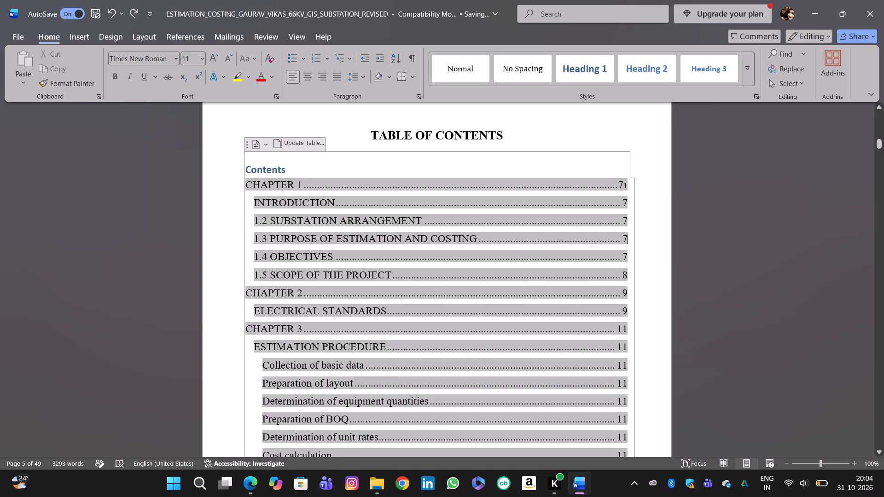
pyautogui.click(696, 254)
pyautogui.scroll(-5, 696, 254)
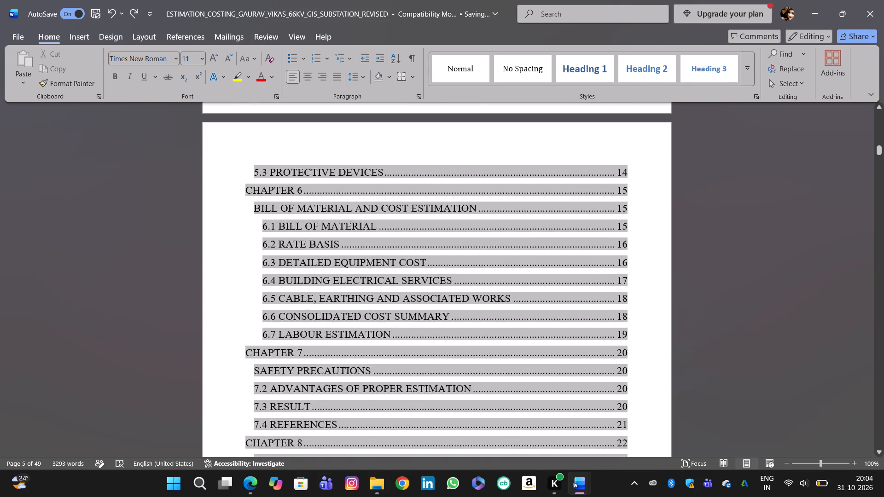
pyautogui.scroll(-6, 696, 254)
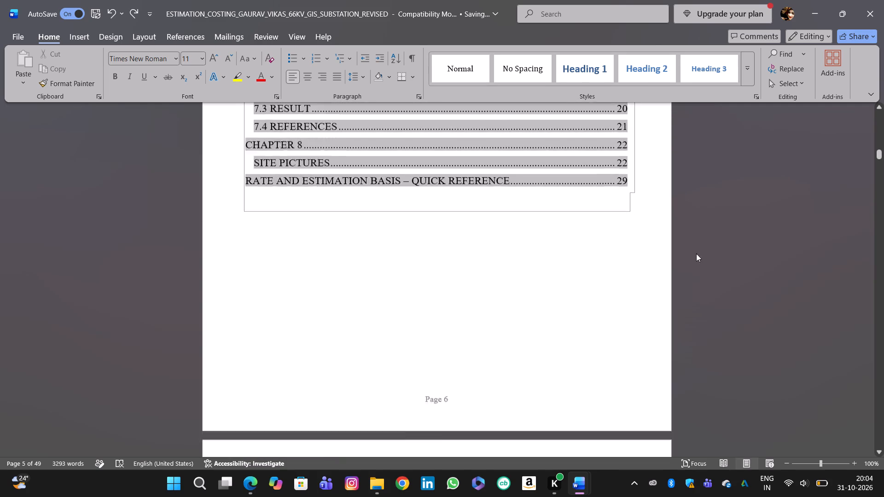
pyautogui.scroll(-5, 696, 254)
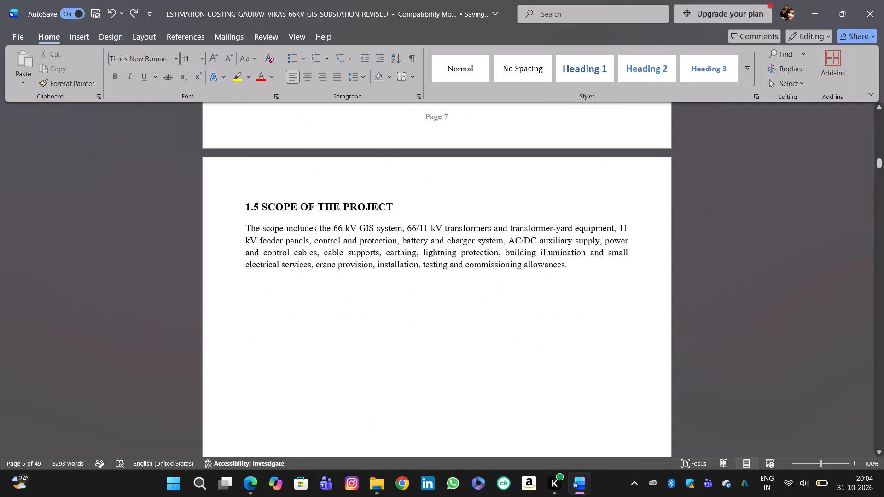
pyautogui.scroll(-3, 696, 254)
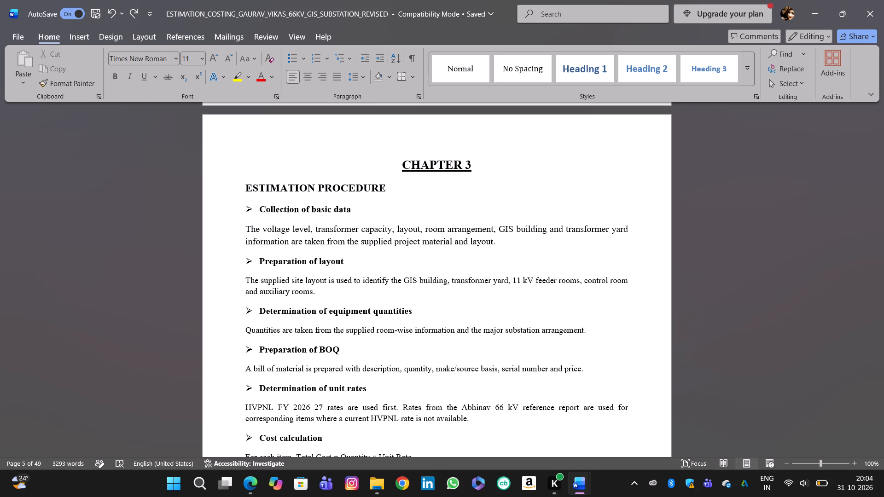
pyautogui.scroll(6, 488, 231)
pyautogui.hscroll(1, 488, 231)
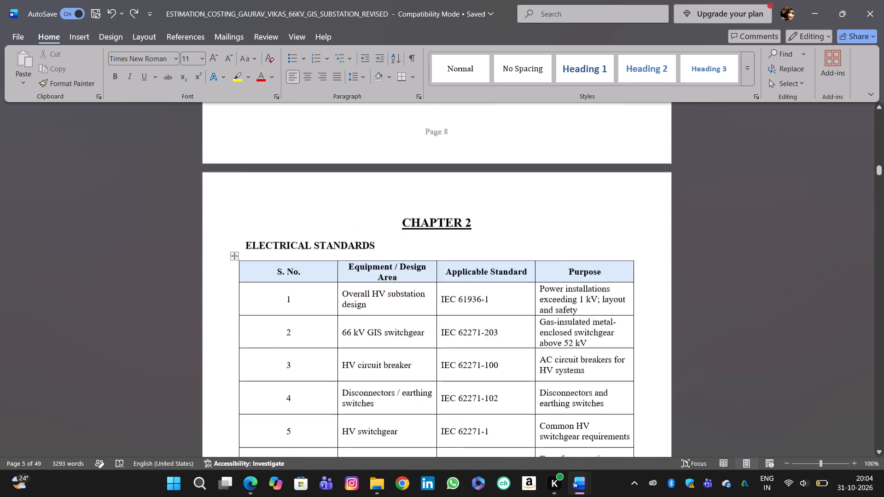
pyautogui.hscroll(1, 488, 231)
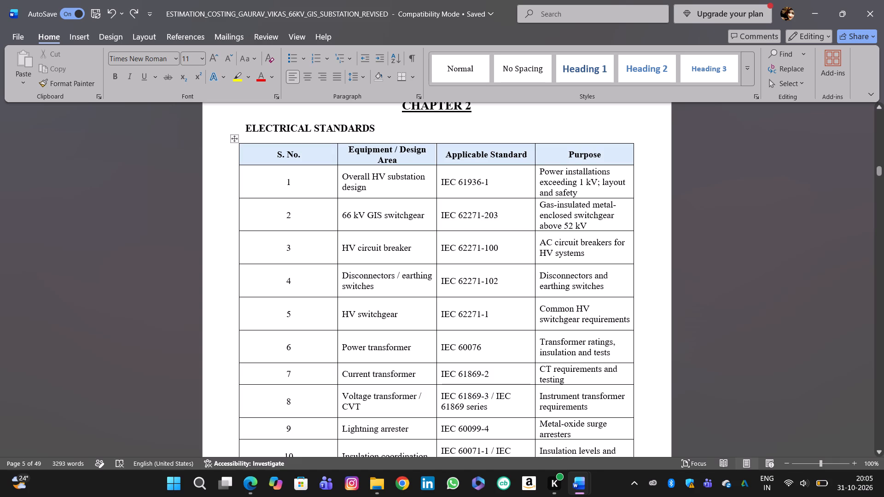
pyautogui.scroll(1, 438, 183)
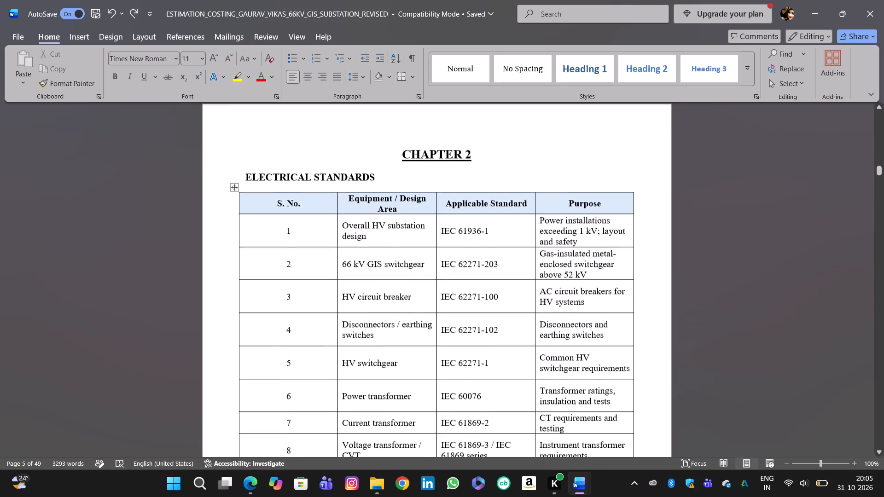
pyautogui.scroll(2, 438, 183)
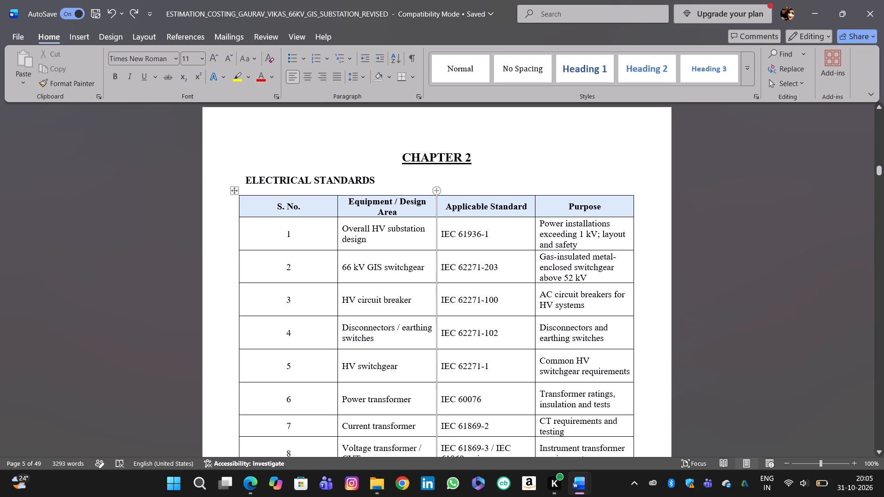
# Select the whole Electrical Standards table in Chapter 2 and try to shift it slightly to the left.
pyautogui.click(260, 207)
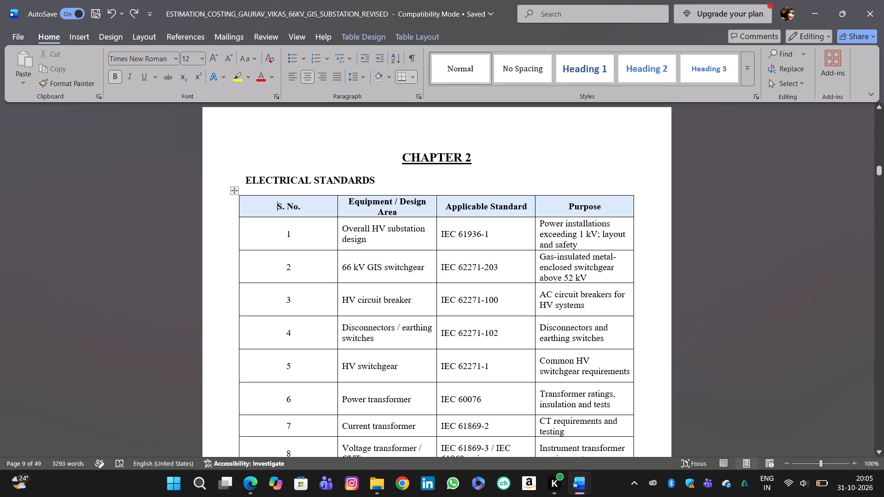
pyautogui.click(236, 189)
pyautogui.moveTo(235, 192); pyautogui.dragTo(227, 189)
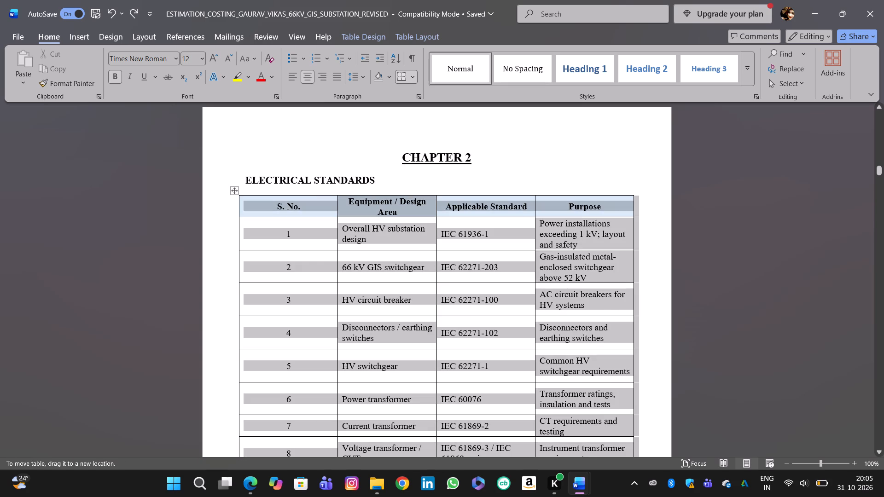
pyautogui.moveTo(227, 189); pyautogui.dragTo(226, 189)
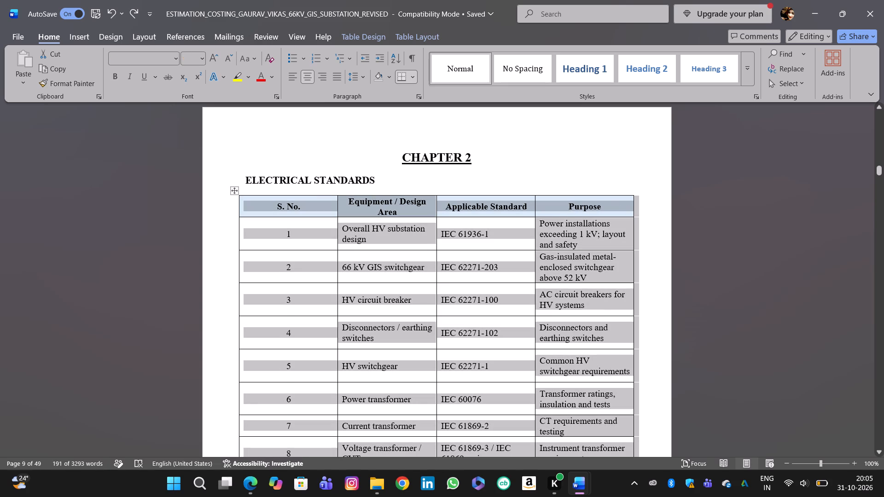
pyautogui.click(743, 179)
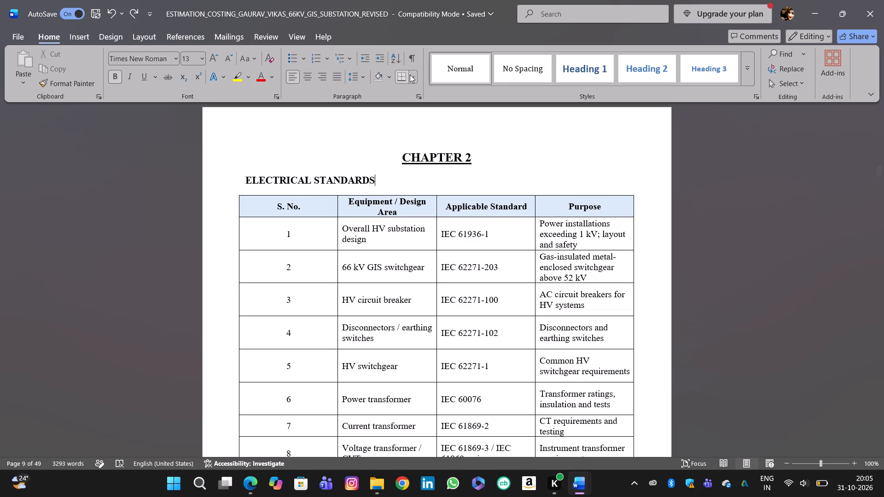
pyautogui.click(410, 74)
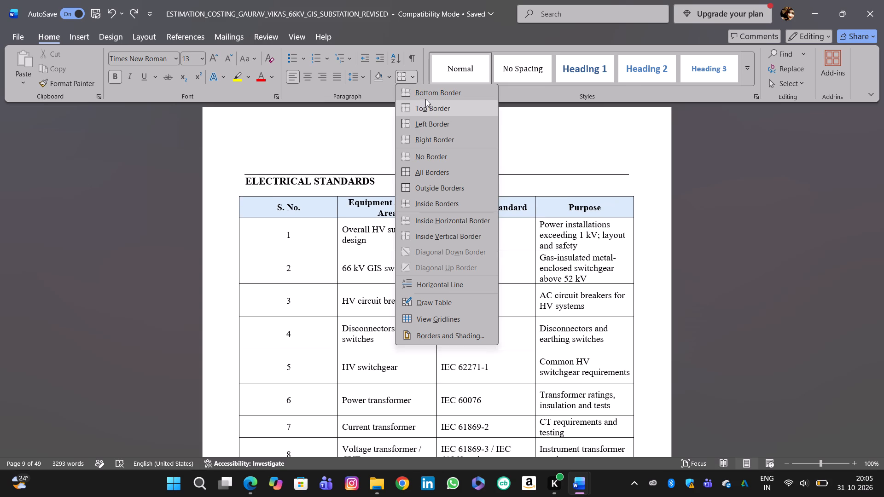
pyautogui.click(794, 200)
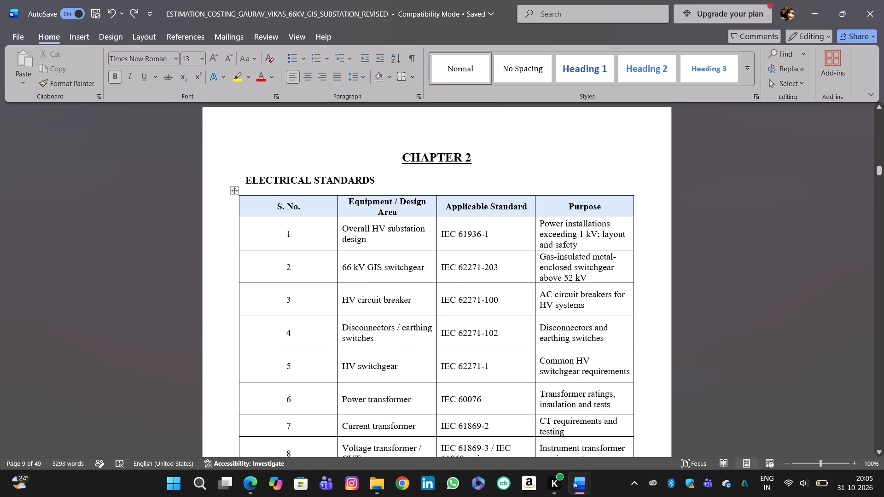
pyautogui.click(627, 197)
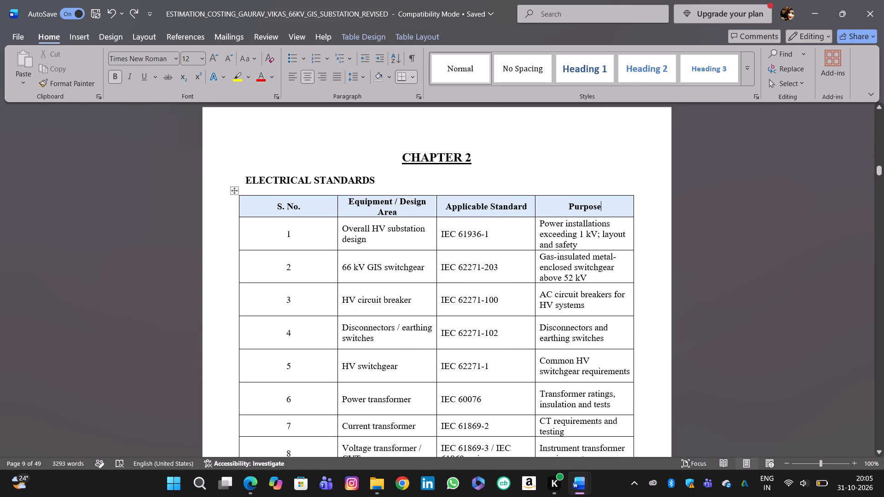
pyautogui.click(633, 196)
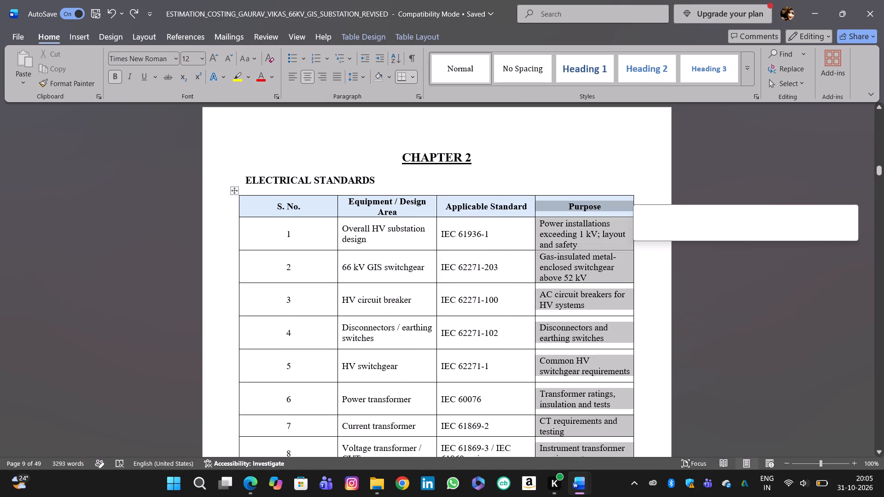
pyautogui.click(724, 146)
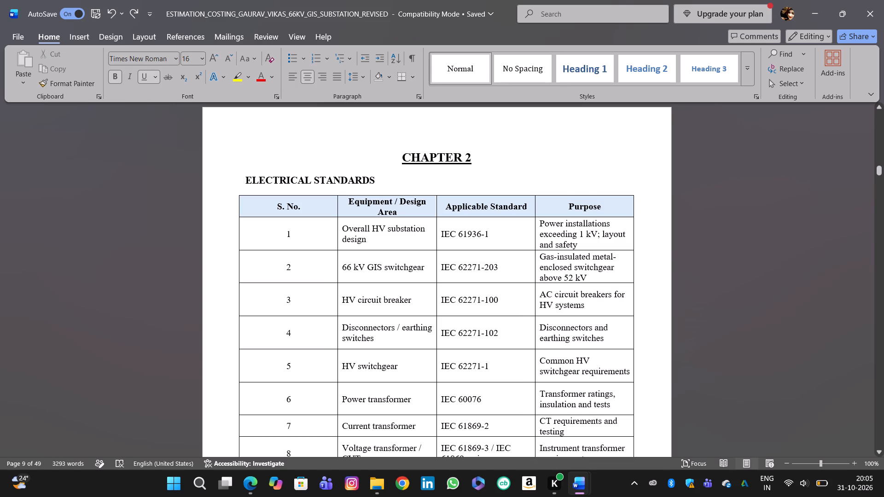
# Shrink the height of the Chapter 2 Electrical Standards table so that row 16, Electrical safety, fits on page 9.
pyautogui.scroll(-2, 724, 146)
pyautogui.scroll(1, 724, 146)
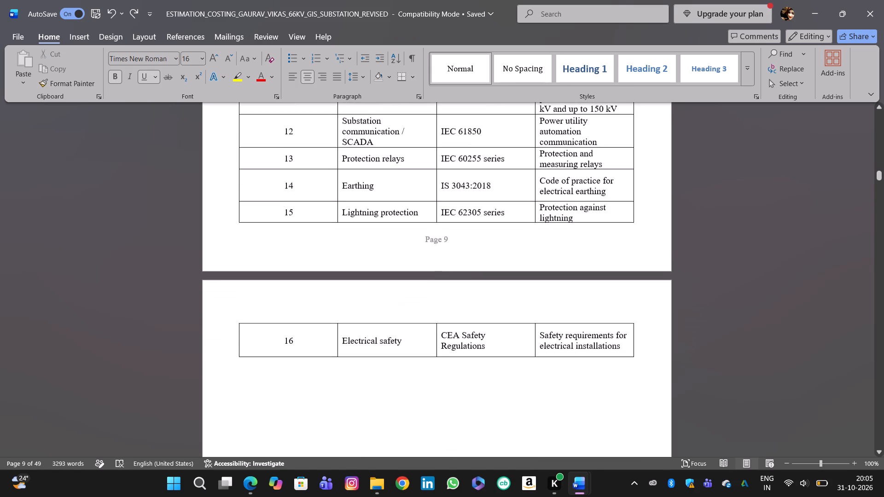
pyautogui.scroll(1, 724, 146)
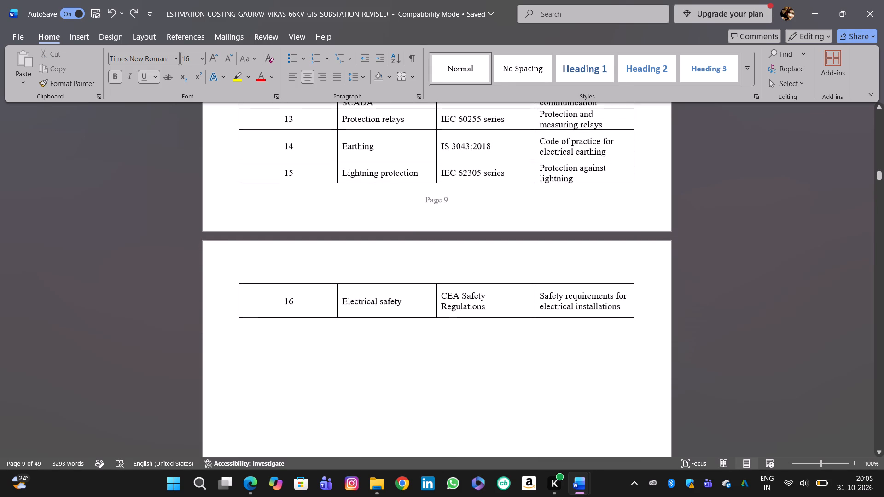
pyautogui.scroll(1, 724, 146)
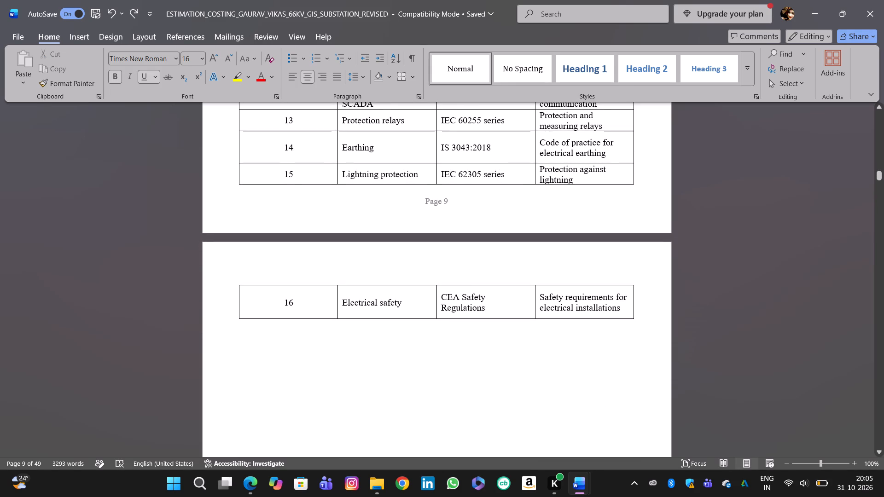
pyautogui.scroll(1, 724, 146)
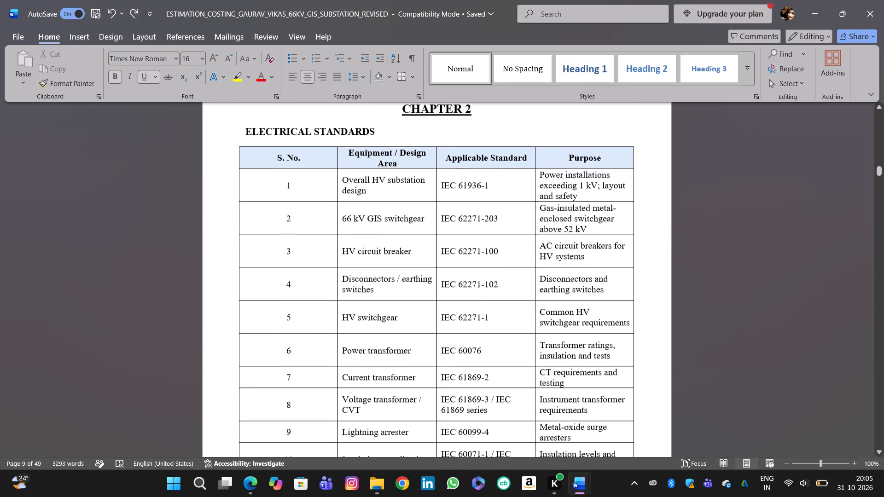
pyautogui.scroll(-6, 419, 120)
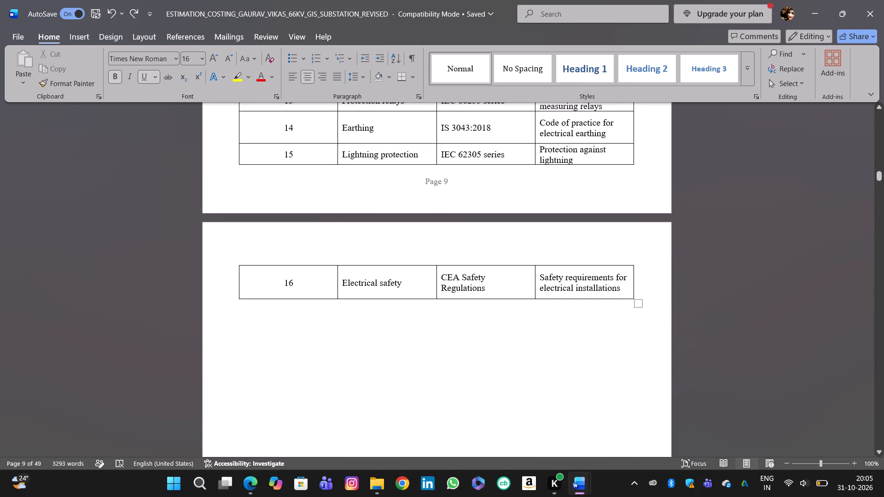
pyautogui.moveTo(634, 300); pyautogui.dragTo(624, 224)
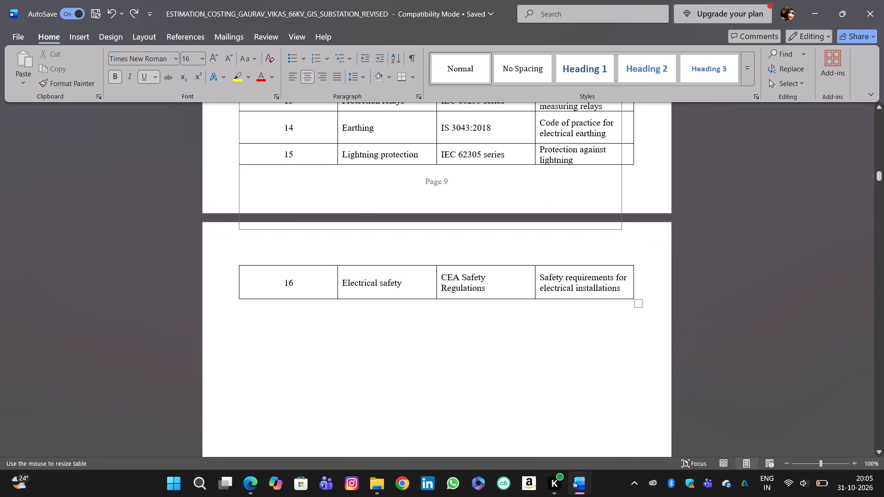
pyautogui.moveTo(624, 224); pyautogui.dragTo(634, 165)
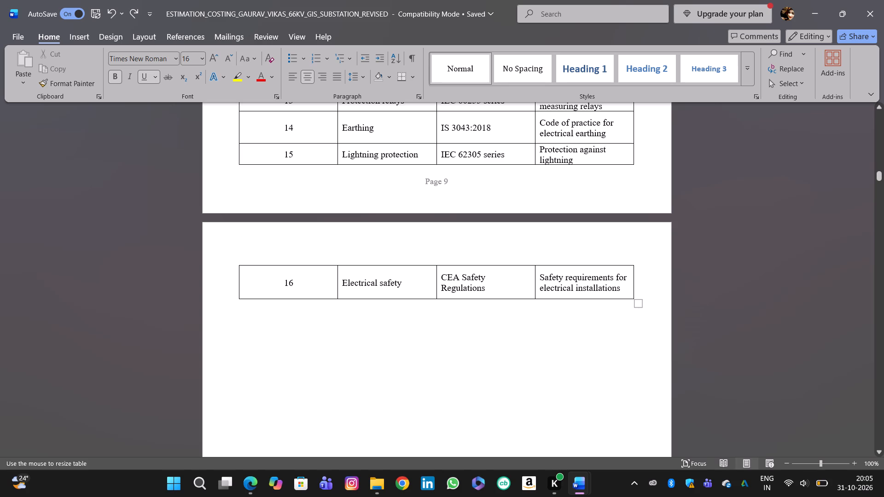
pyautogui.moveTo(634, 165); pyautogui.dragTo(634, 165)
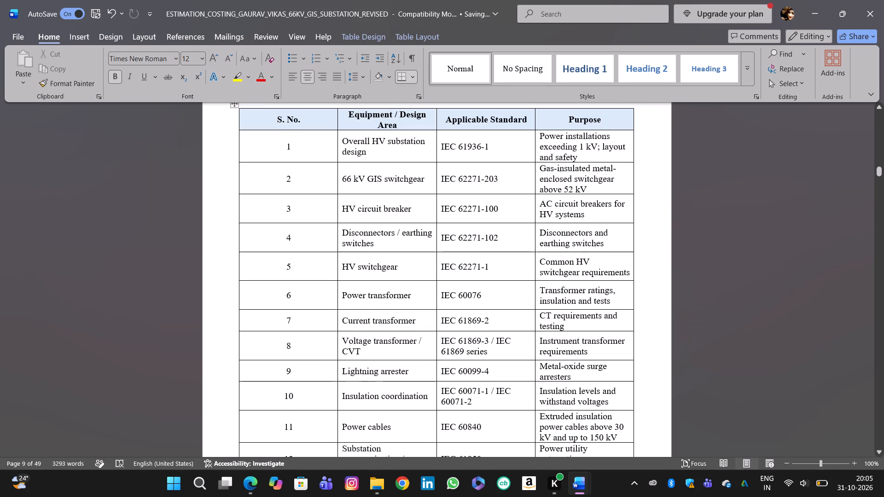
# Examine the pages from the end of the Electrical Standards table to the start of Chapter 4 for leftover blank space.
pyautogui.scroll(-2, 724, 245)
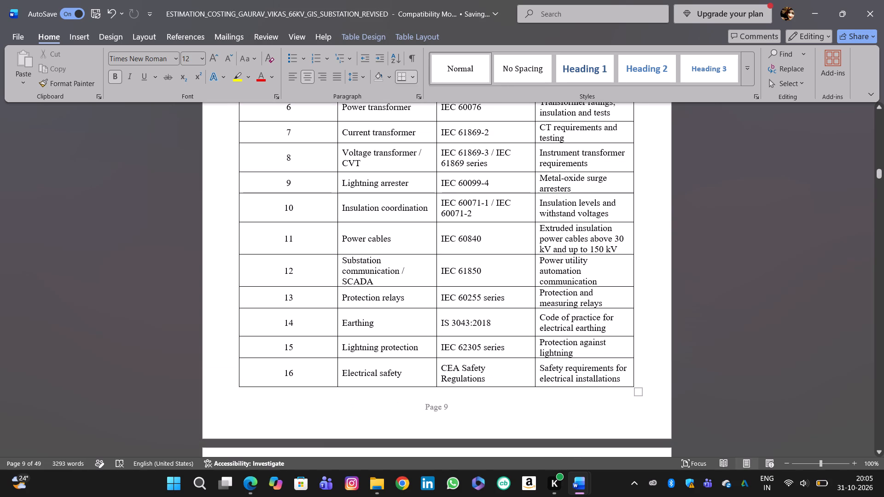
pyautogui.scroll(-5, 724, 245)
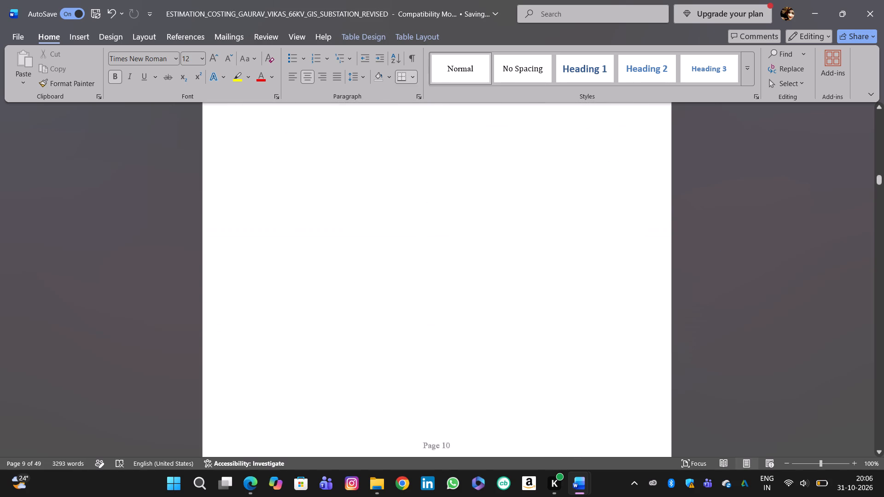
pyautogui.scroll(-6, 724, 245)
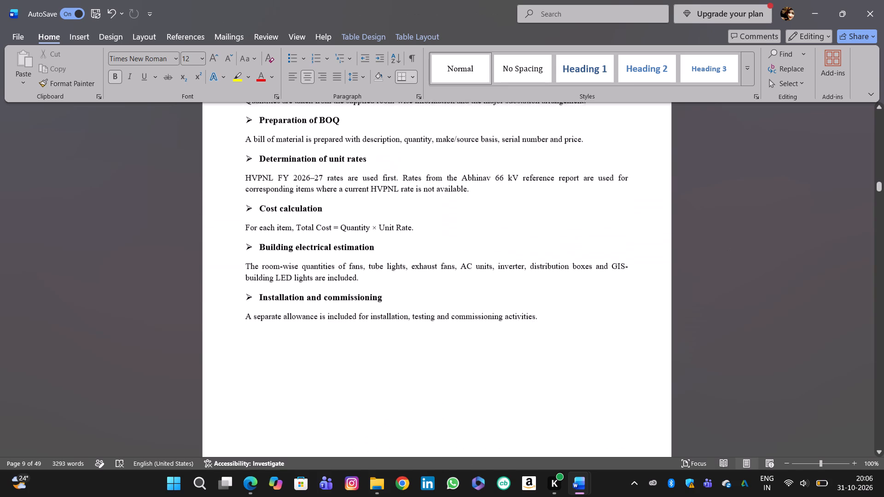
pyautogui.hscroll(1, 724, 245)
pyautogui.scroll(1, 724, 245)
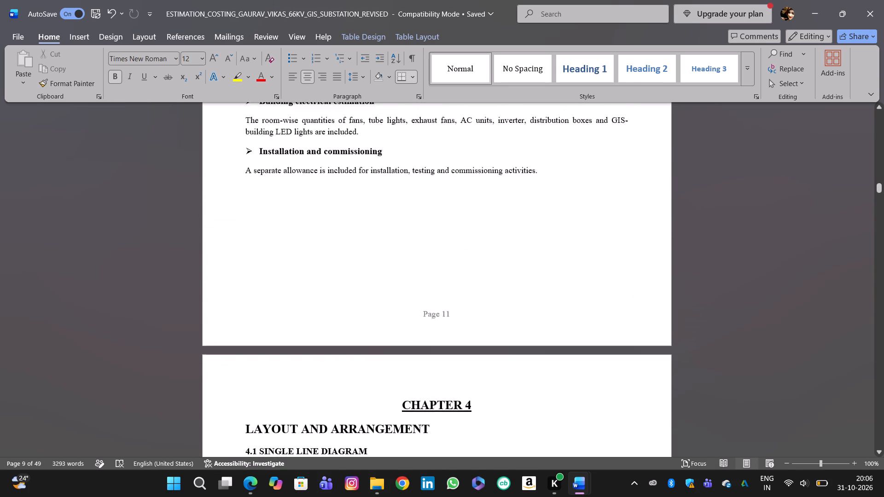
pyautogui.scroll(2, 724, 245)
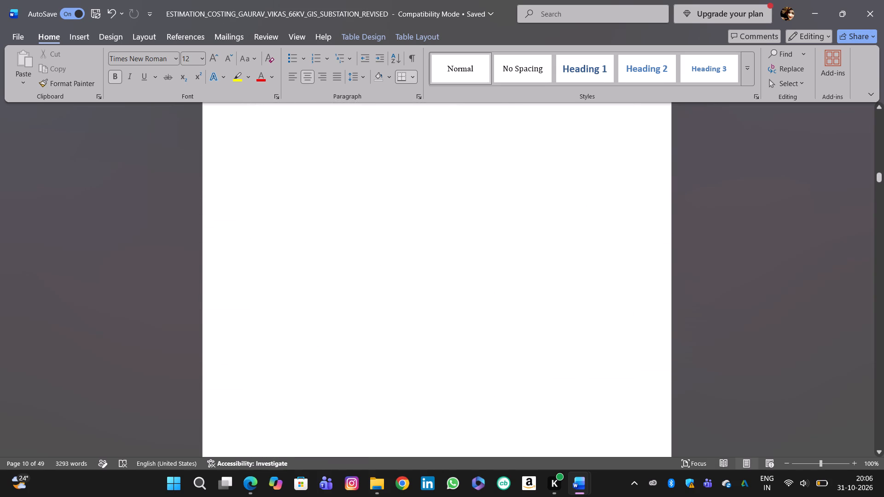
# Remove the blank page 10 between the Electrical Standards table and the CHAPTER 3 heading.
pyautogui.scroll(-3, 552, 326)
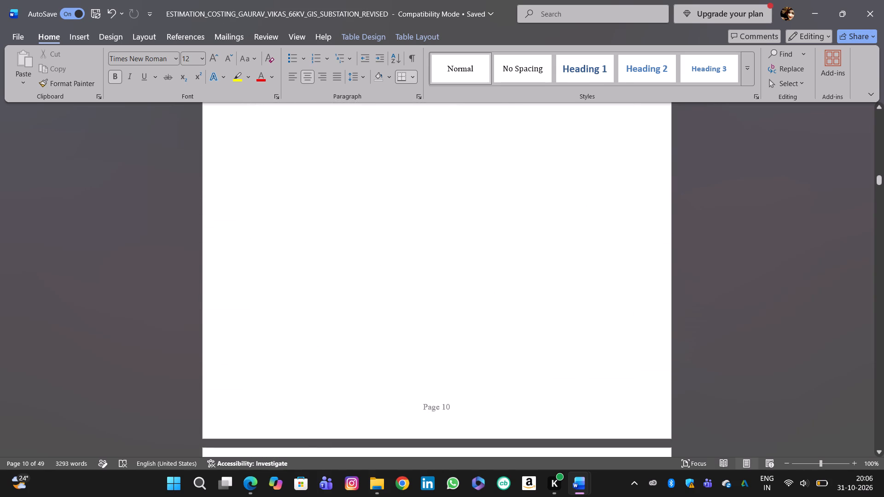
pyautogui.press('Down')
pyautogui.press('Down')
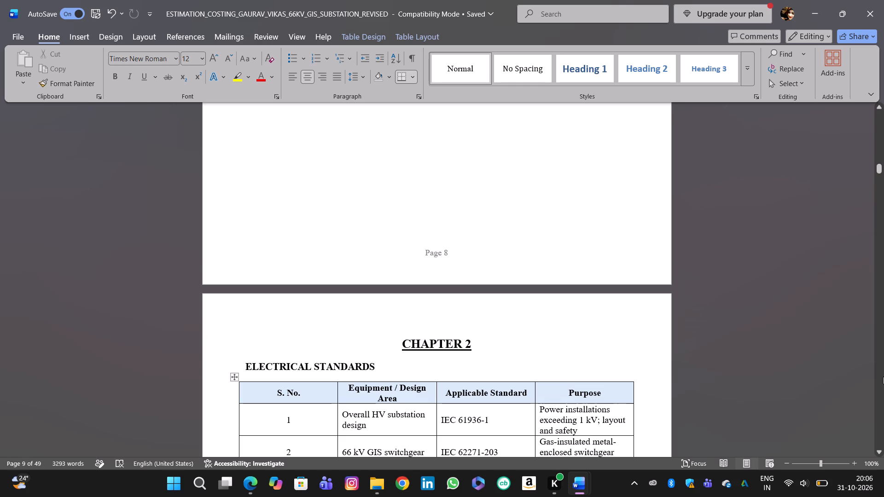
pyautogui.tripleClick(877, 448)
pyautogui.doubleClick(877, 448)
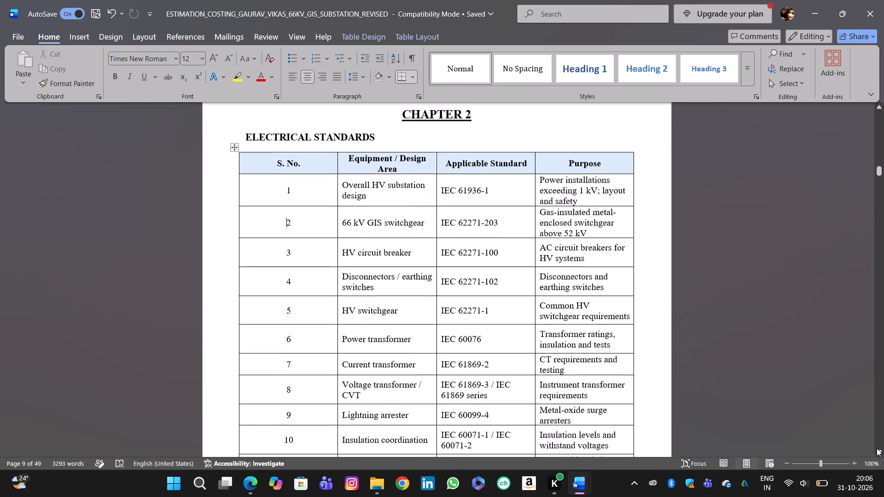
pyautogui.tripleClick(878, 451)
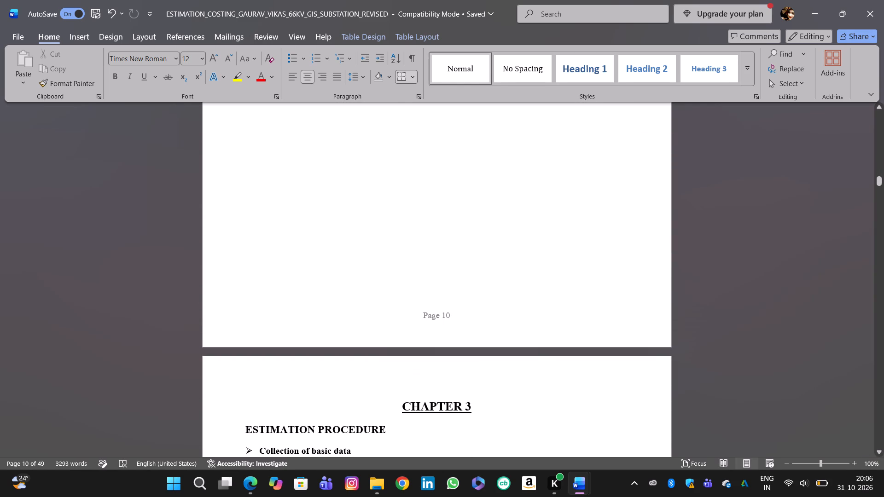
pyautogui.click(389, 397)
pyautogui.press('BackSpace')
pyautogui.press('BackSpace')
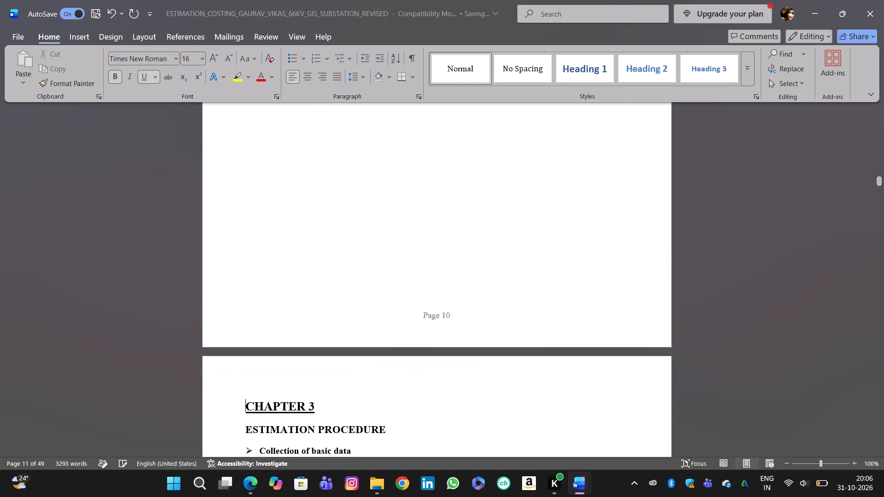
# Centre the CHAPTER 3 heading on its line.
pyautogui.scroll(1, 389, 397)
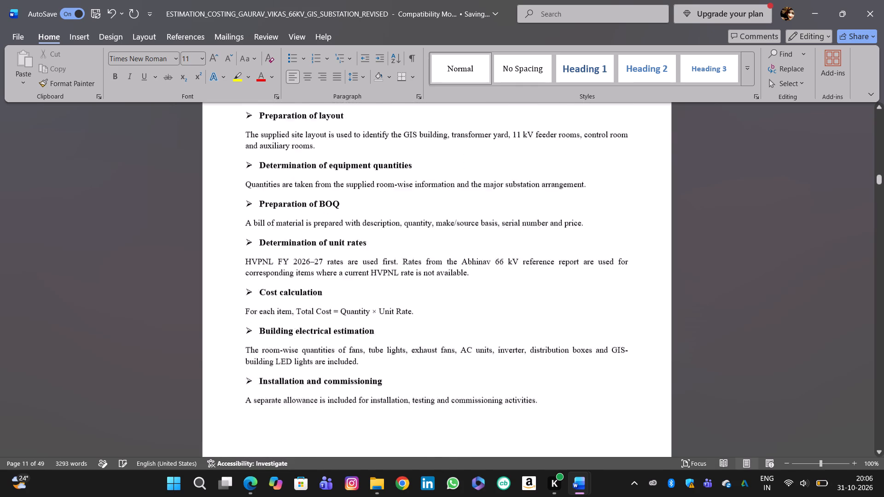
pyautogui.scroll(2, 389, 397)
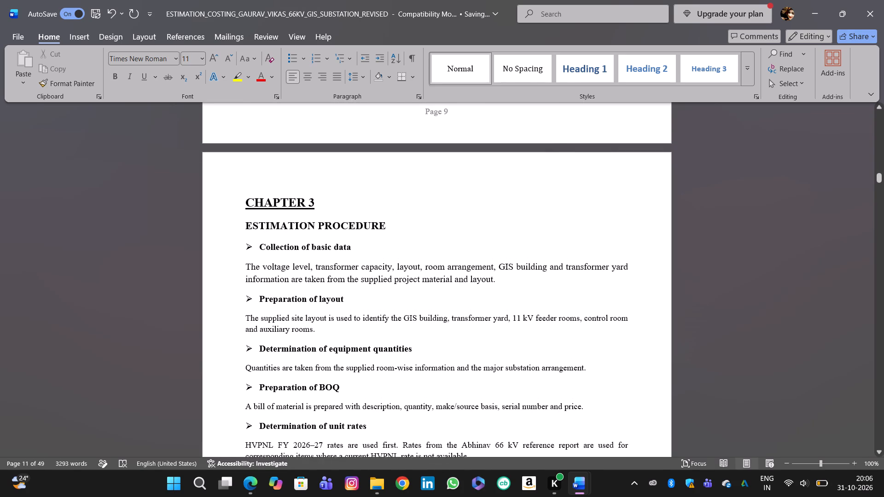
pyautogui.tripleClick(279, 202)
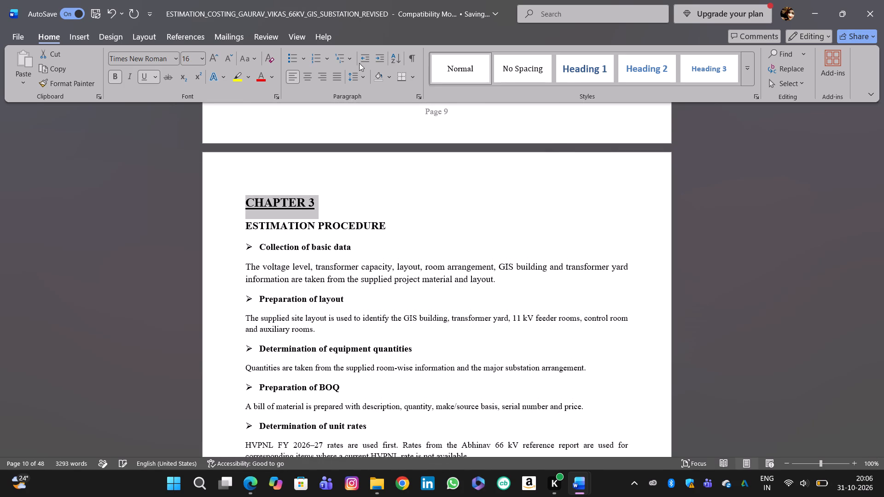
pyautogui.click(305, 79)
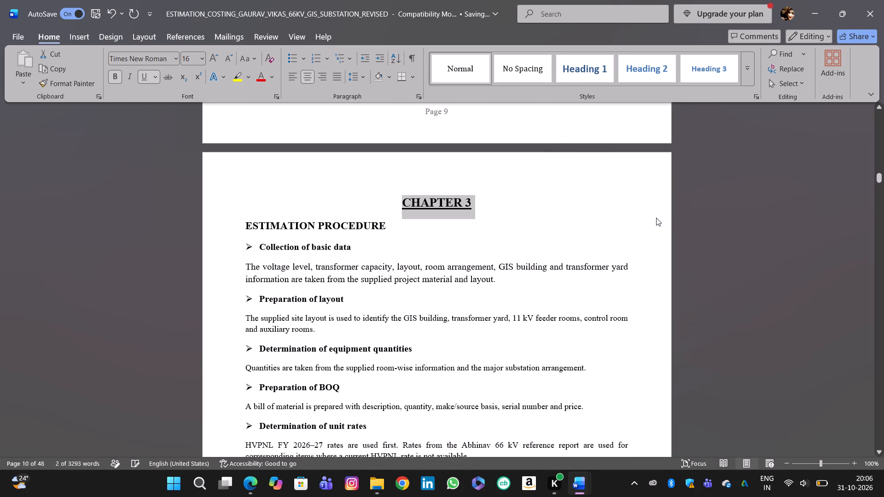
pyautogui.click(723, 218)
# Delete the SPACE FOR SINGLE LINE DIAGRAM (SLD) caption and the photo placeholder box under section 4.1 in Chapter 4.
pyautogui.scroll(-2, 723, 218)
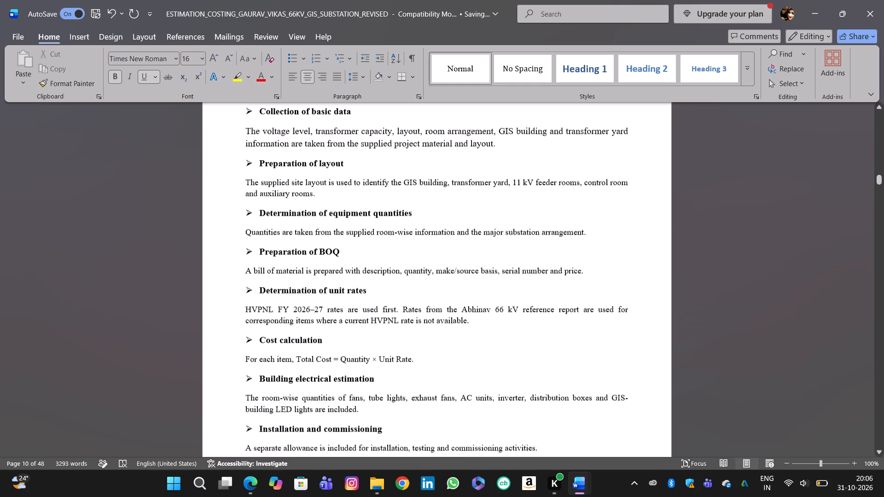
pyautogui.scroll(-5, 723, 218)
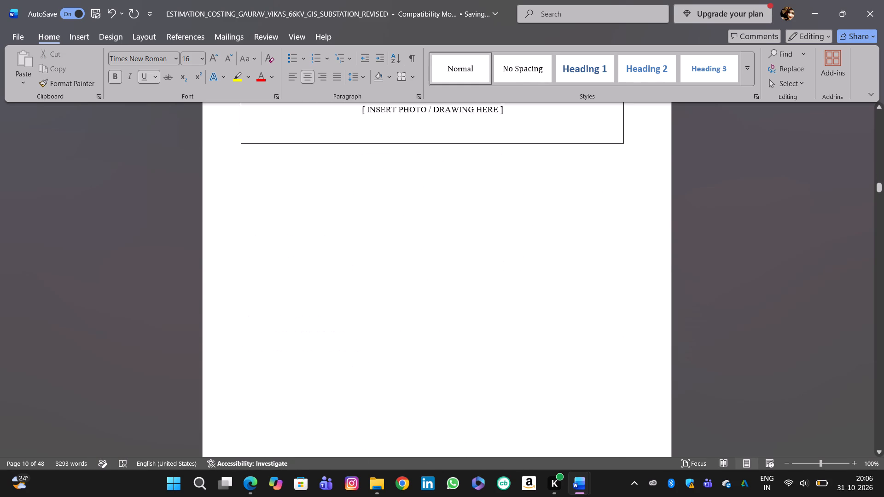
pyautogui.scroll(-2, 723, 218)
pyautogui.scroll(1, 723, 218)
pyautogui.scroll(-2, 723, 218)
pyautogui.scroll(2, 723, 218)
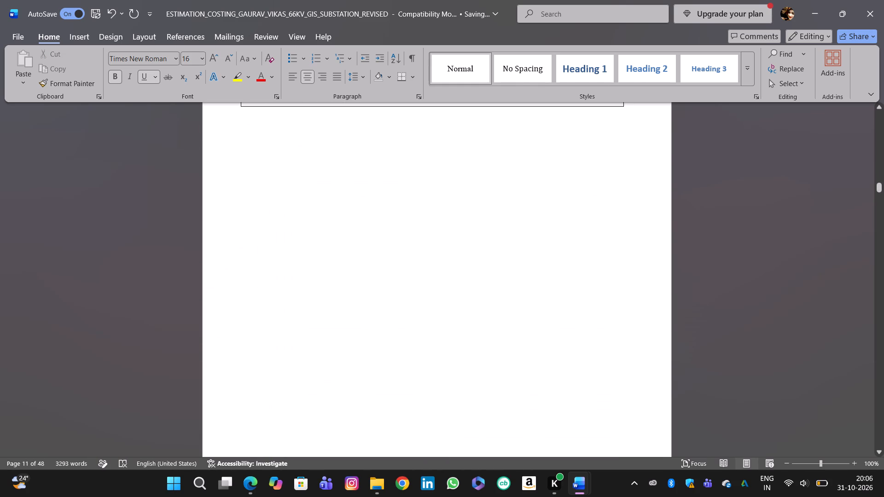
pyautogui.scroll(1, 723, 218)
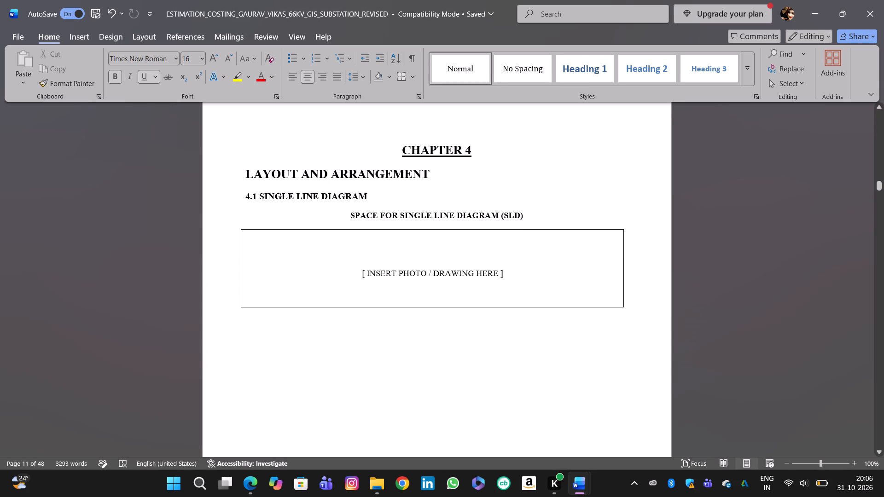
pyautogui.moveTo(339, 210); pyautogui.dragTo(582, 327)
pyautogui.press('BackSpace')
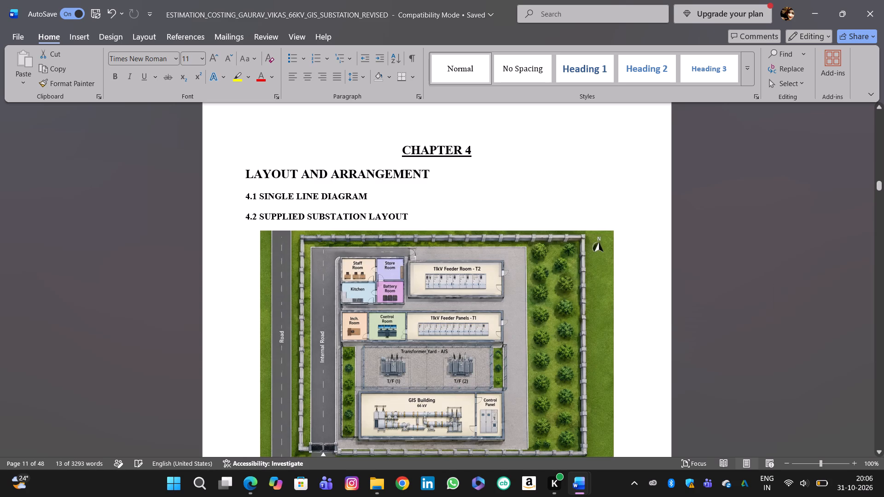
# Add an empty line between the 4.1 SINGLE LINE DIAGRAM and 4.2 SUPPLIED SUBSTATION LAYOUT headings.
pyautogui.click(382, 205)
pyautogui.press('Return')
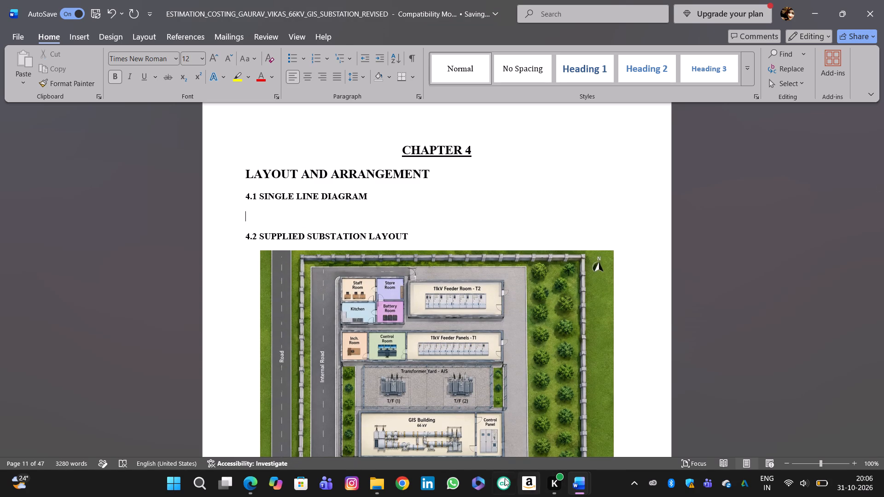
# Switch from the Word report to WhatsApp.
pyautogui.click(453, 480)
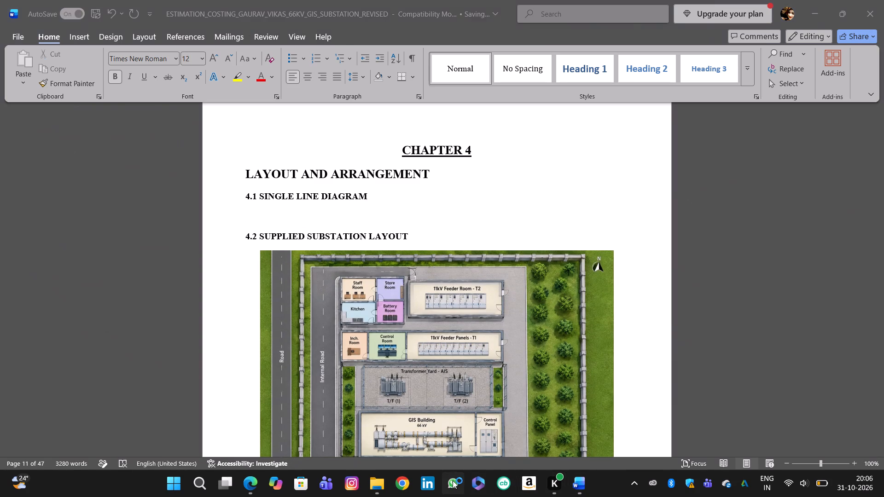
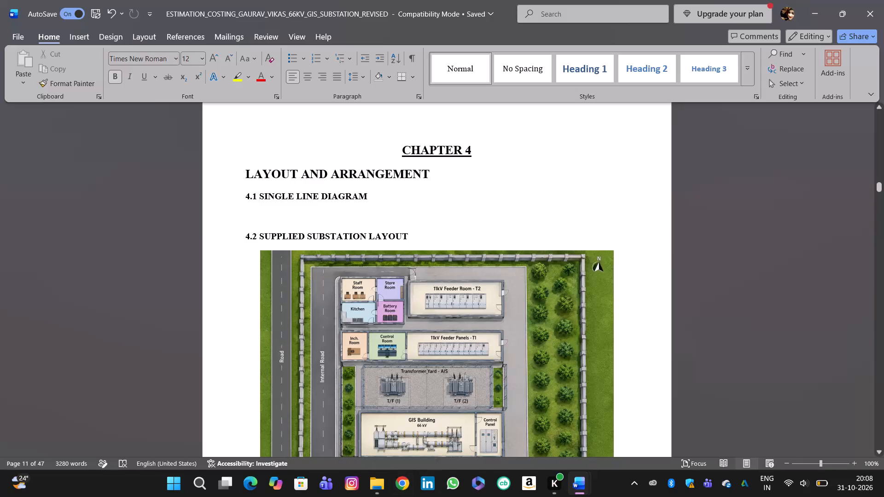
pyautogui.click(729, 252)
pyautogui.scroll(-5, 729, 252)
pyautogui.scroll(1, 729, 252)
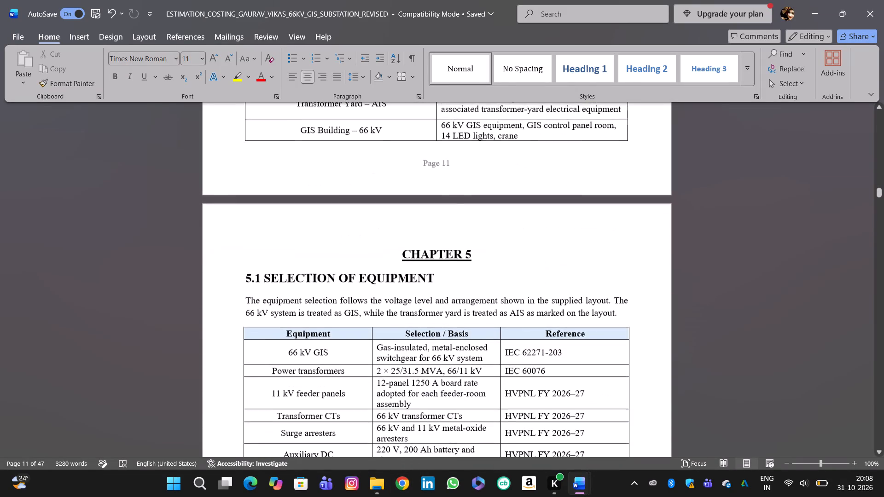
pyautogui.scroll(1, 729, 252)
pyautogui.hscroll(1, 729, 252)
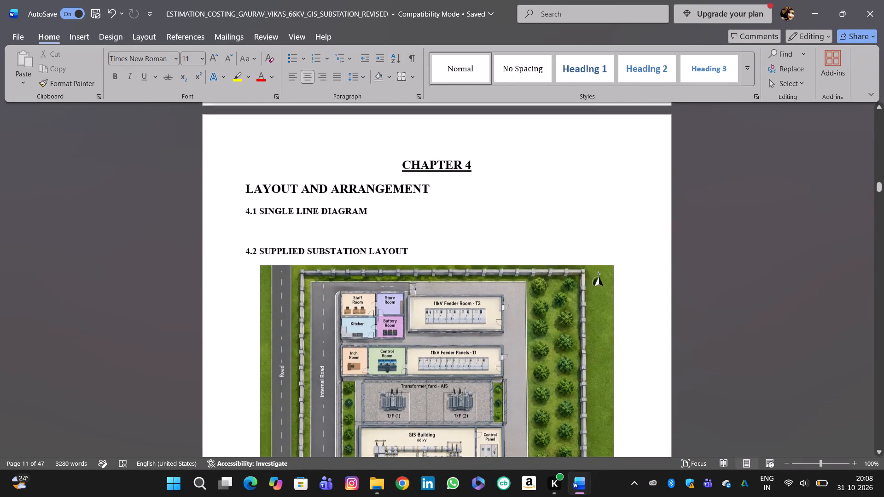
# Switch from the Word report to Google Chrome.
pyautogui.click(407, 494)
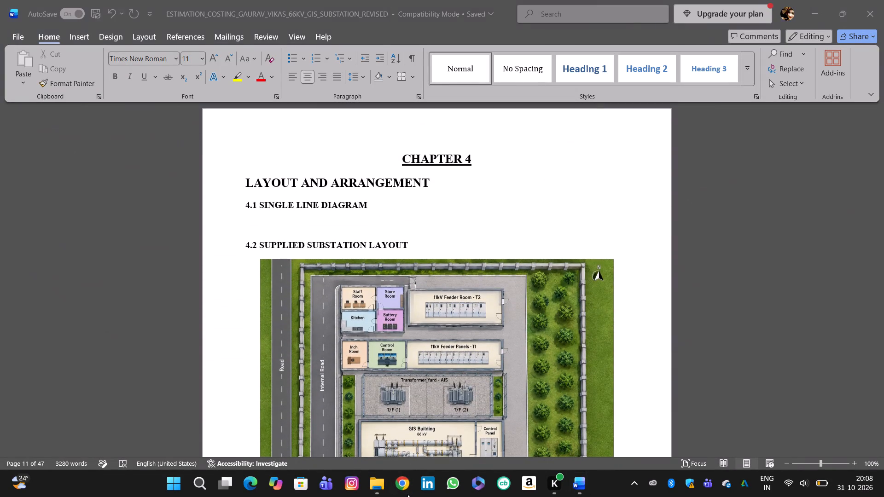
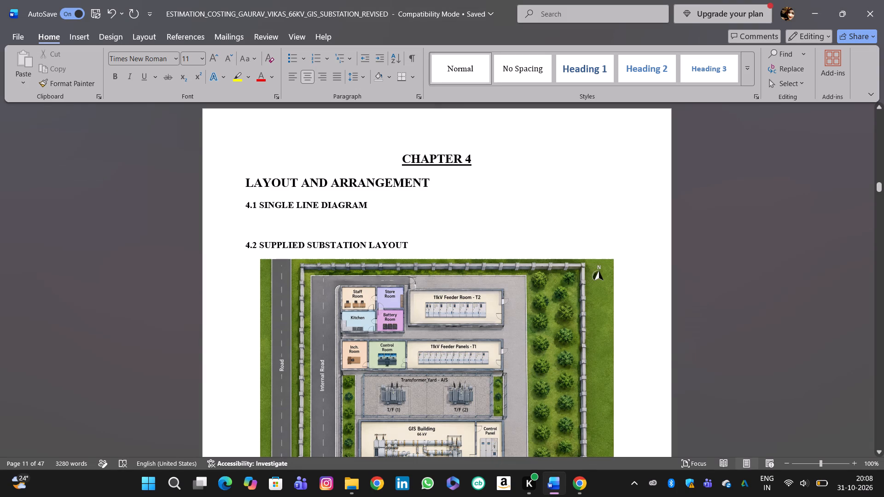
# Review the pages after Chapter 4, checking the Chapter 5 equipment selection, the tables that follow and the substation site photos.
pyautogui.scroll(-8, 413, 322)
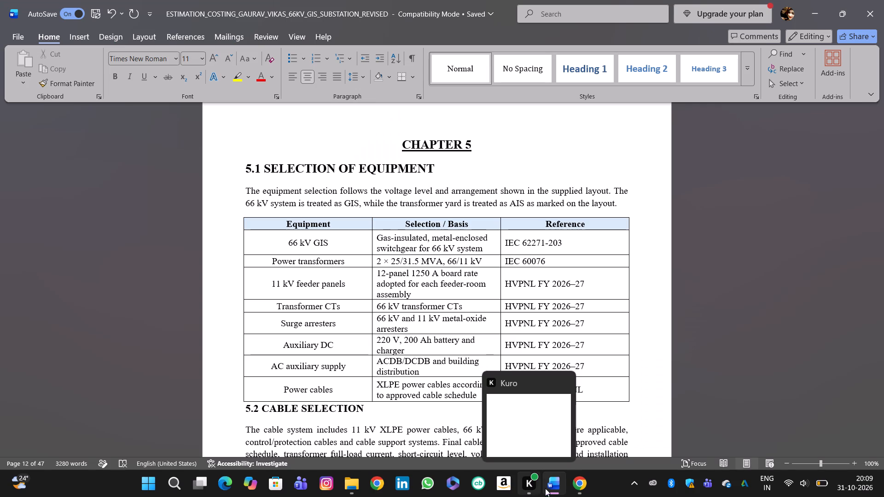
pyautogui.click(717, 406)
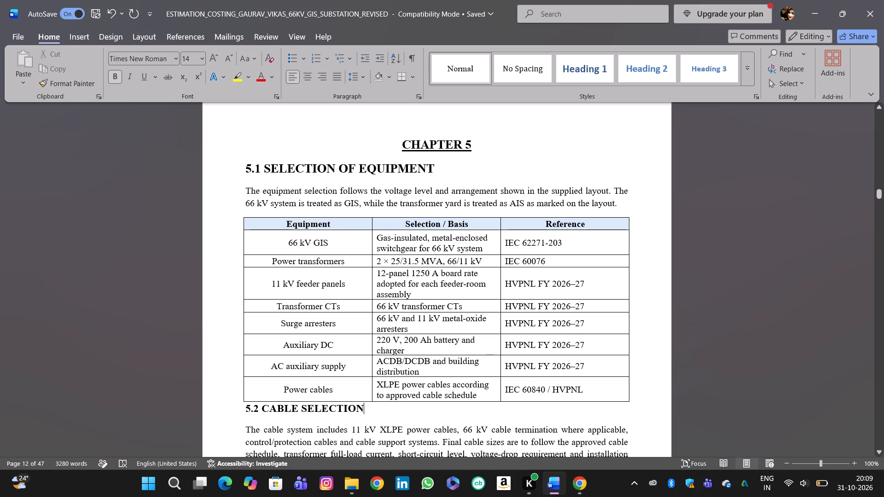
pyautogui.scroll(-6, 717, 406)
pyautogui.scroll(-20, 717, 406)
pyautogui.scroll(-20, 717, 406)
pyautogui.scroll(-20, 717, 406)
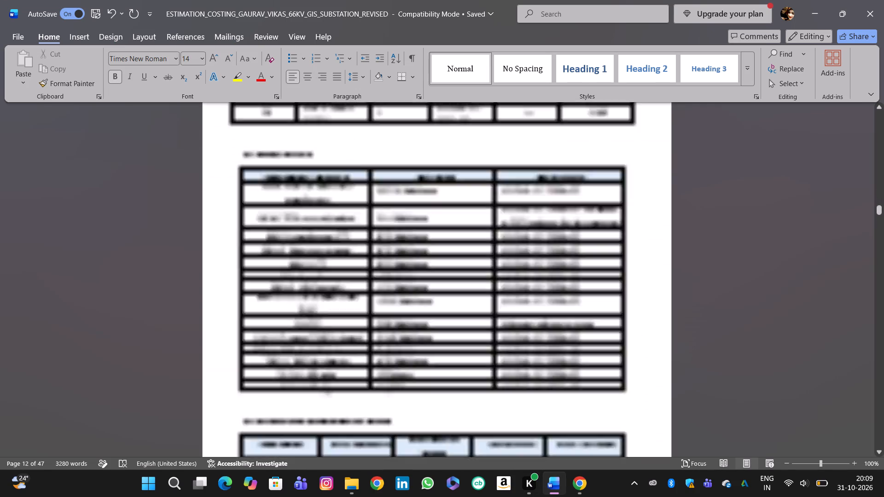
pyautogui.scroll(-20, 717, 406)
pyautogui.scroll(-19, 717, 406)
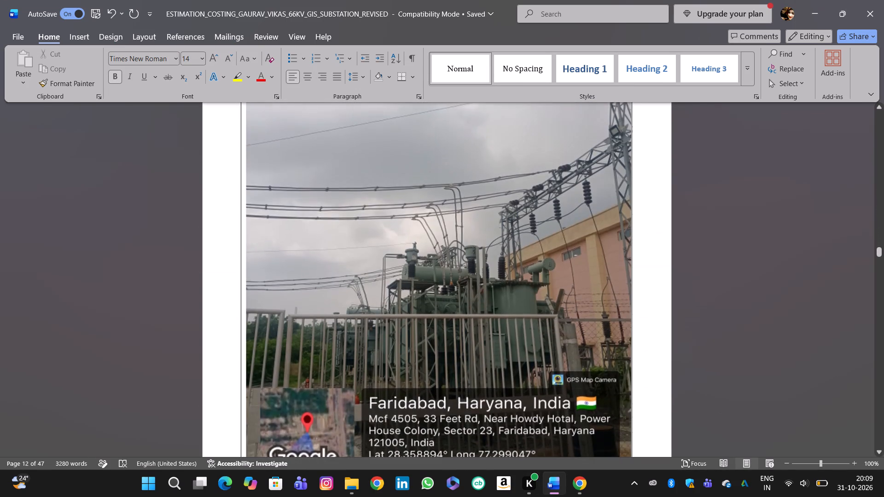
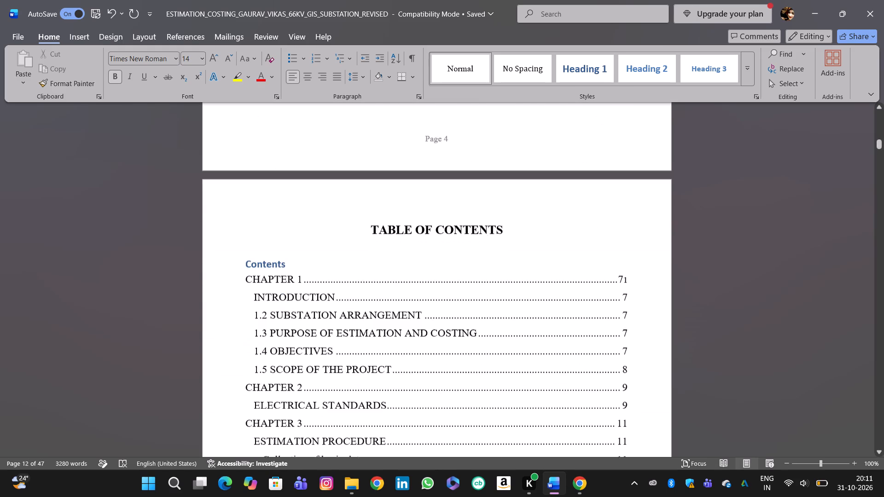
# Compare the page numbers in the table of contents with the pages of Chapters 1 and 2.
pyautogui.scroll(-3, 436, 302)
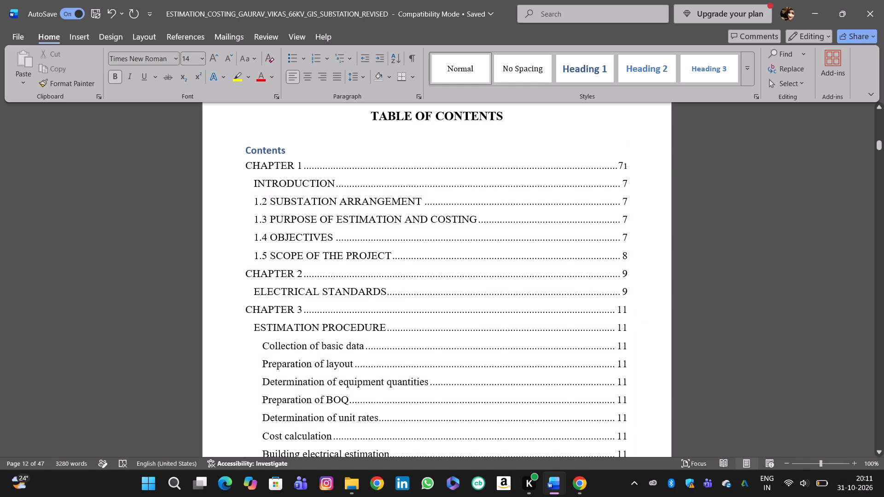
pyautogui.scroll(-5, 747, 347)
pyautogui.scroll(2, 747, 347)
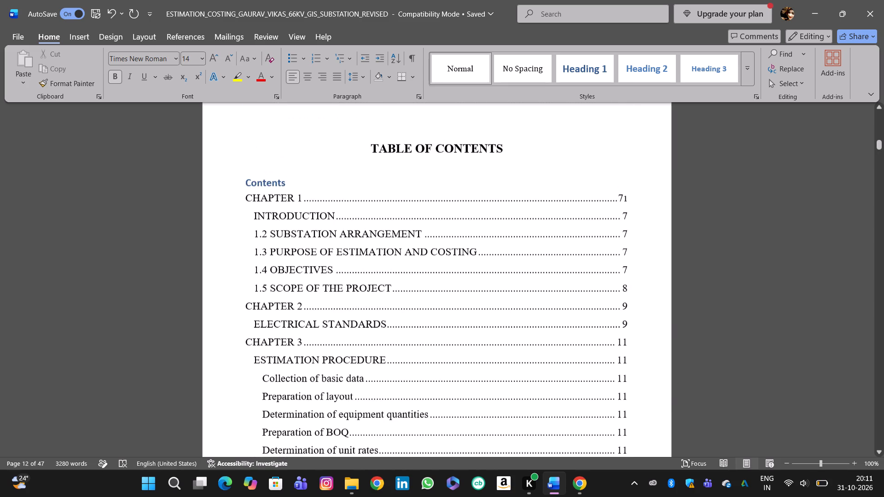
pyautogui.scroll(2, 747, 347)
pyautogui.scroll(-2, 747, 347)
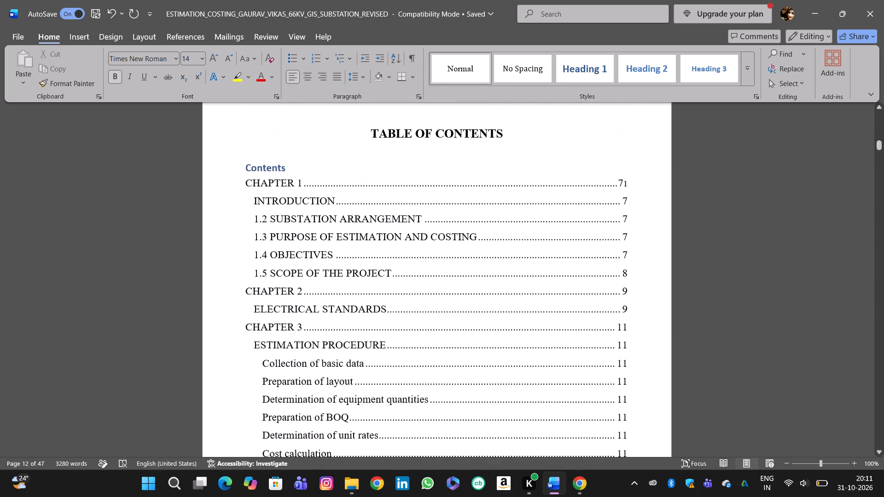
pyautogui.scroll(-5, 747, 347)
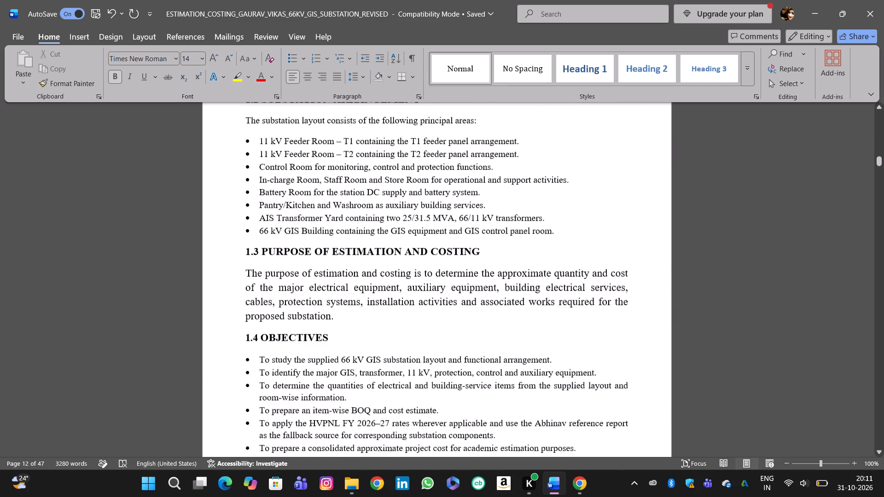
pyautogui.scroll(-1, 747, 347)
pyautogui.scroll(1, 747, 347)
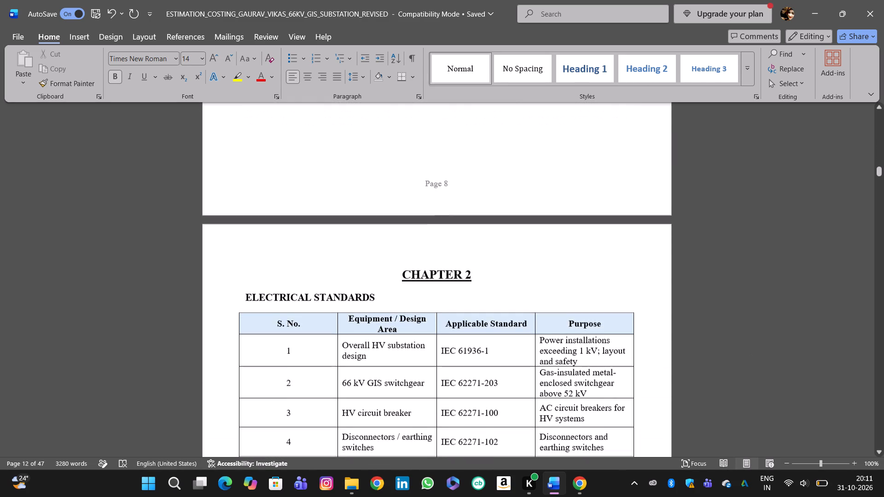
pyautogui.scroll(1, 747, 347)
pyautogui.scroll(-2, 747, 347)
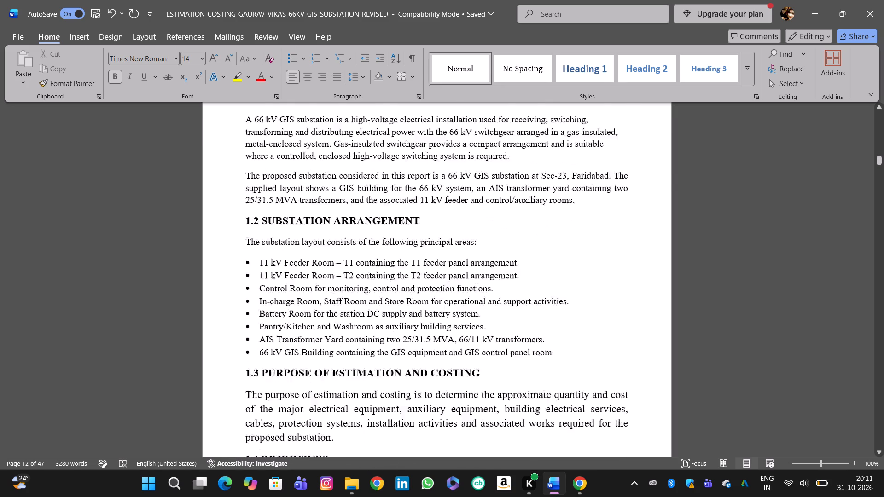
pyautogui.scroll(-3, 747, 347)
pyautogui.scroll(2, 747, 347)
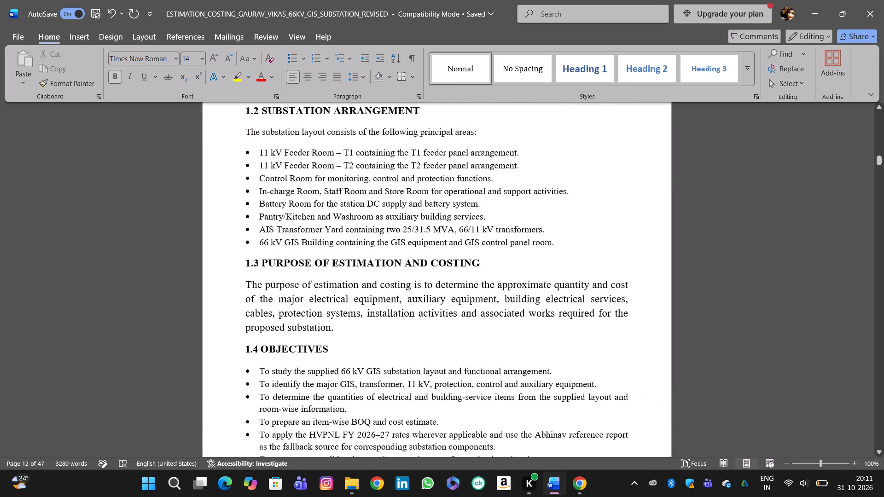
pyautogui.scroll(7, 747, 347)
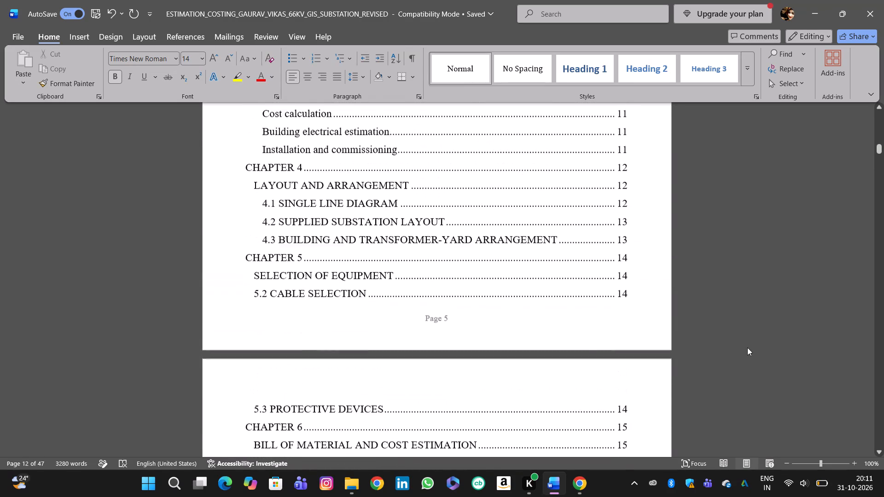
pyautogui.scroll(2, 747, 347)
pyautogui.hscroll(1, 747, 347)
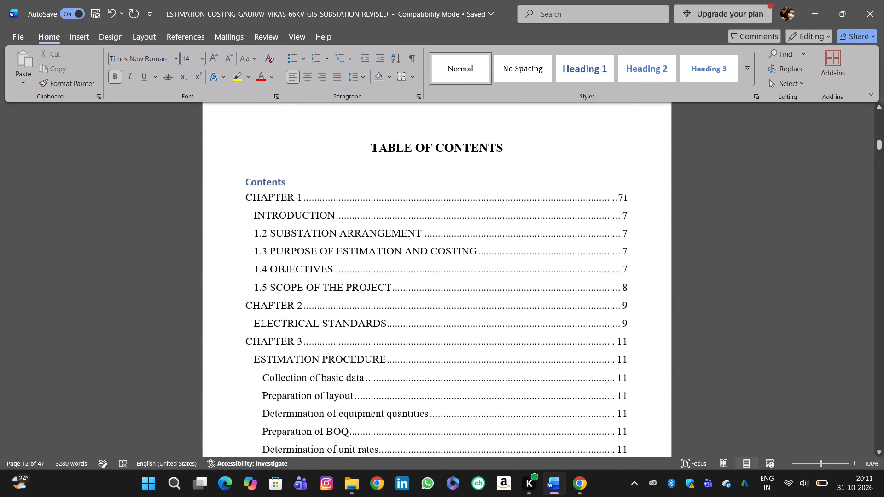
pyautogui.hscroll(1, 747, 347)
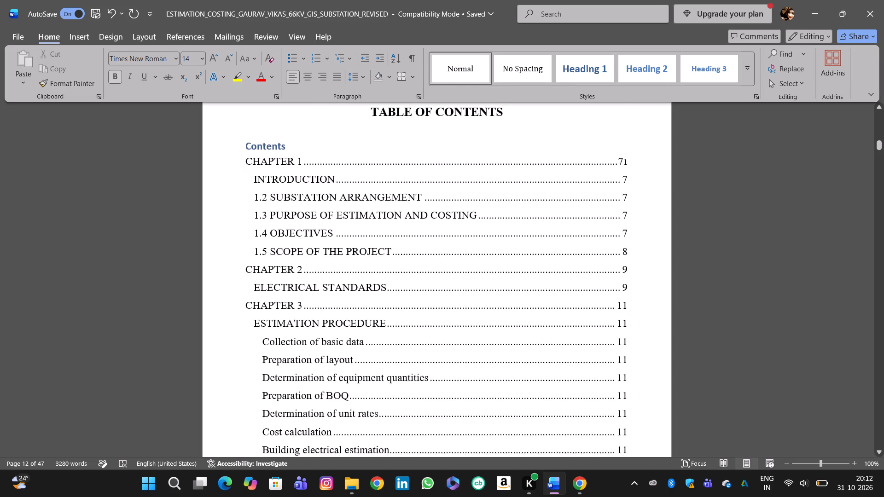
pyautogui.hscroll(1, 747, 347)
# Review the pages from the contents through the Chapter 2 standards table to the Chapter 4 layout and yard arrangement.
pyautogui.scroll(-6, 747, 347)
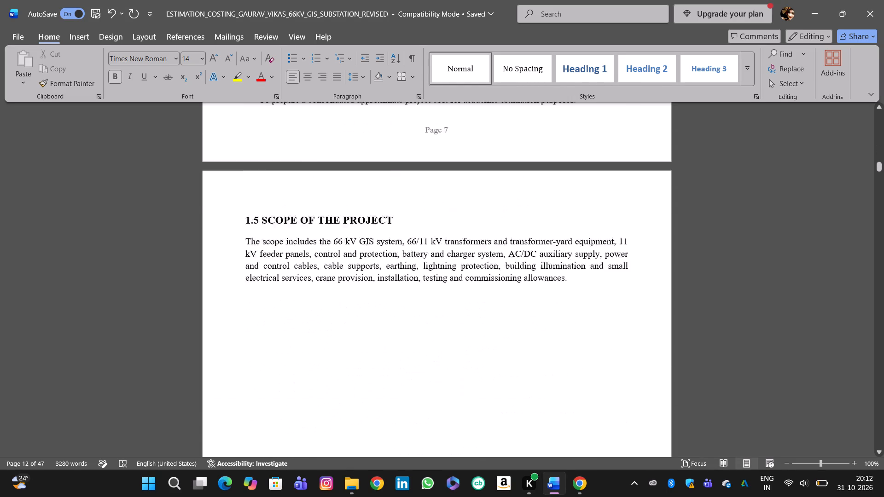
pyautogui.scroll(-3, 747, 347)
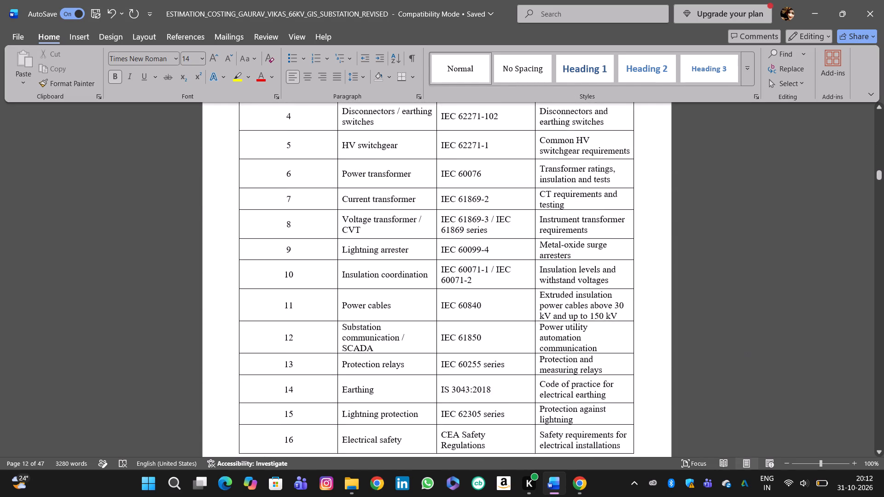
pyautogui.scroll(-4, 747, 347)
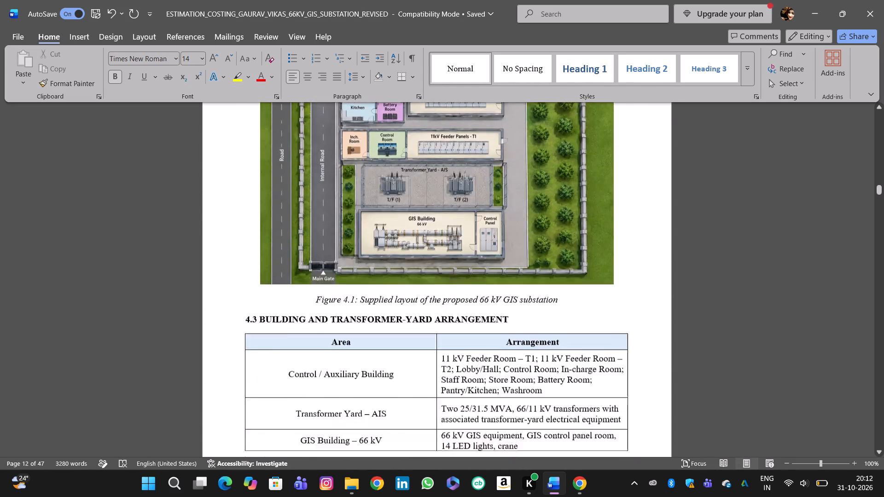
pyautogui.scroll(-1, 747, 347)
pyautogui.scroll(1, 747, 347)
pyautogui.scroll(-1, 747, 347)
pyautogui.scroll(1, 747, 347)
pyautogui.scroll(-1, 747, 347)
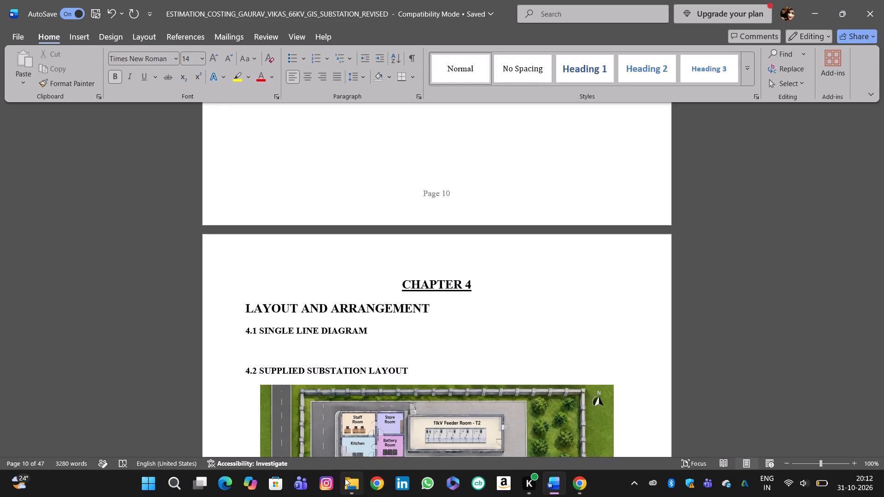
# In the Downloads folder, view the WhatsApp images of 2026-10-31 numbered (2) and (1) to identify the hand-drawn layout and single line diagram.
pyautogui.click(340, 429)
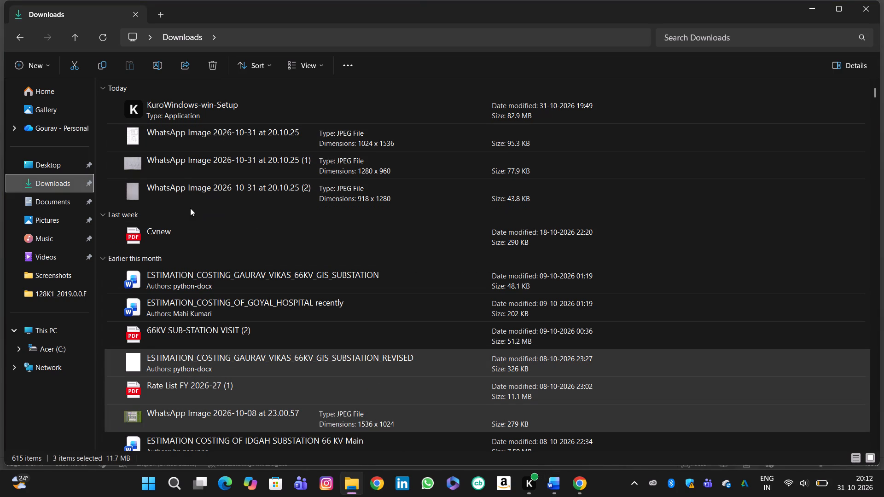
pyautogui.doubleClick(204, 195)
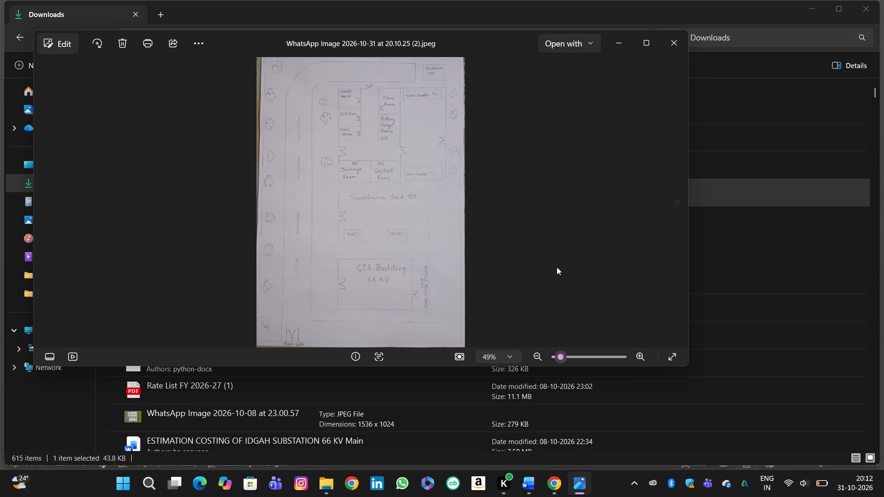
pyautogui.click(668, 42)
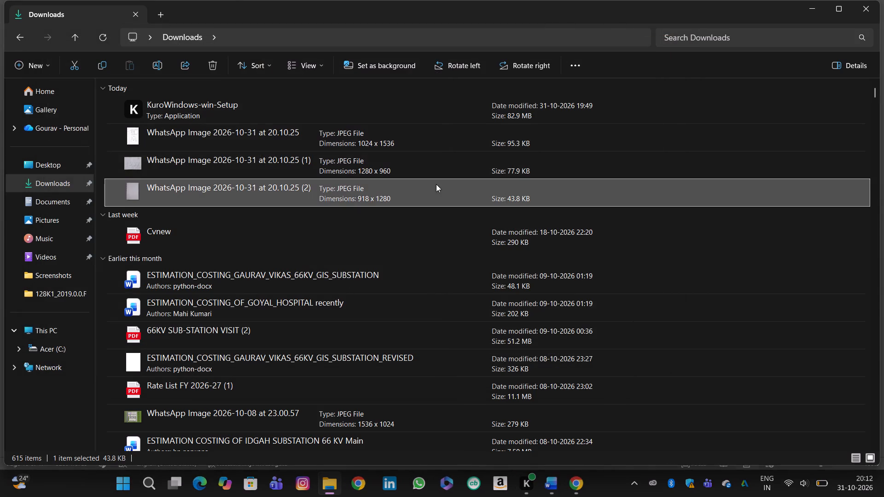
pyautogui.doubleClick(364, 160)
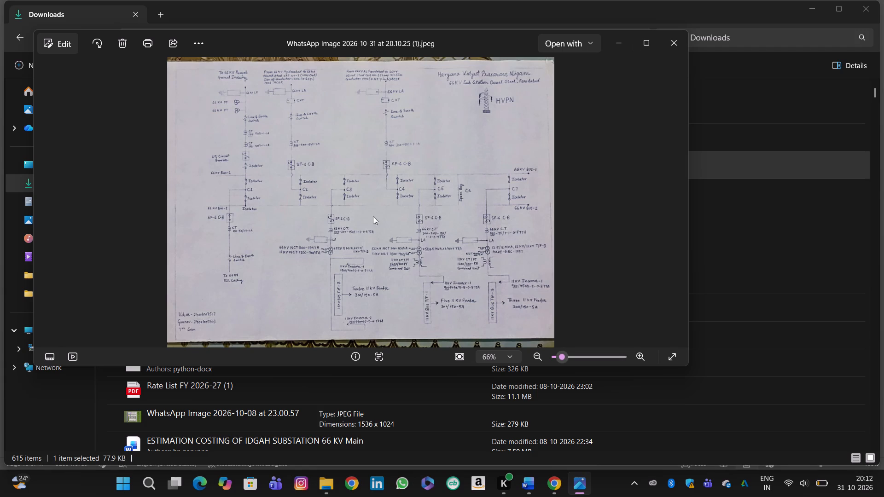
pyautogui.click(647, 43)
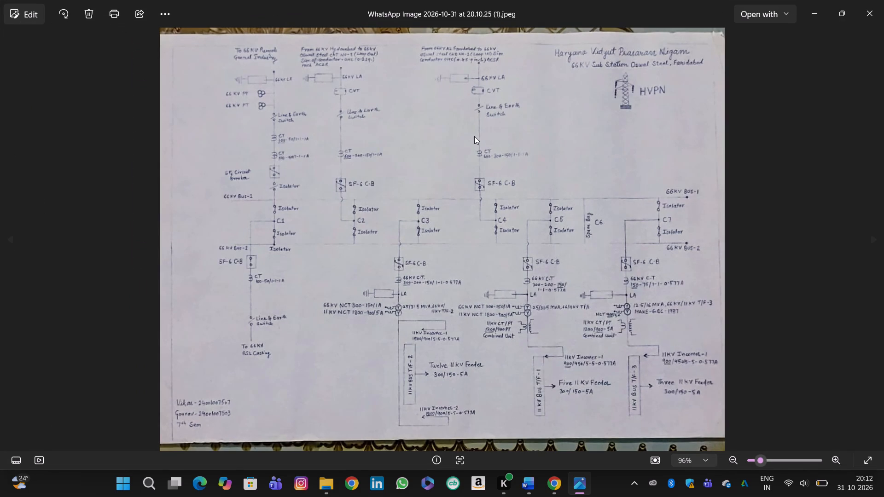
pyautogui.click(864, 4)
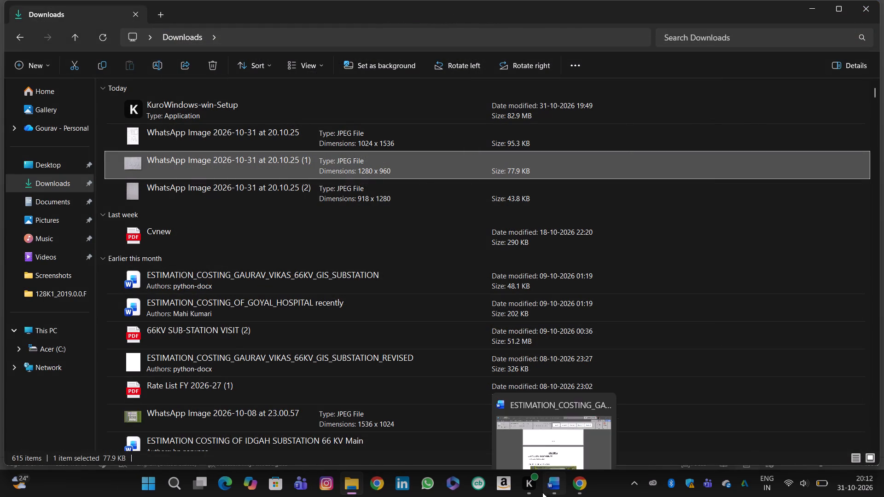
# Switch back to the Word report and insert WhatsApp Image 2026-10-31 at 20.10.25 (1) from Downloads at the current cursor position.
pyautogui.click(558, 453)
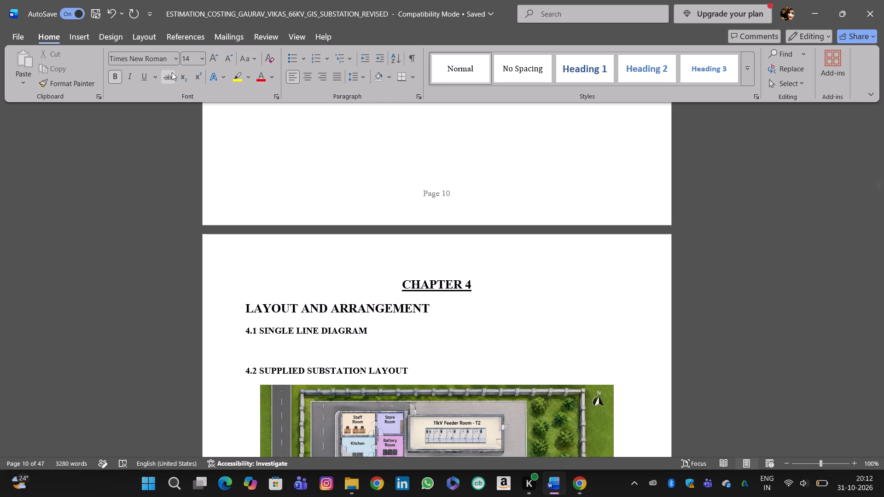
pyautogui.click(83, 38)
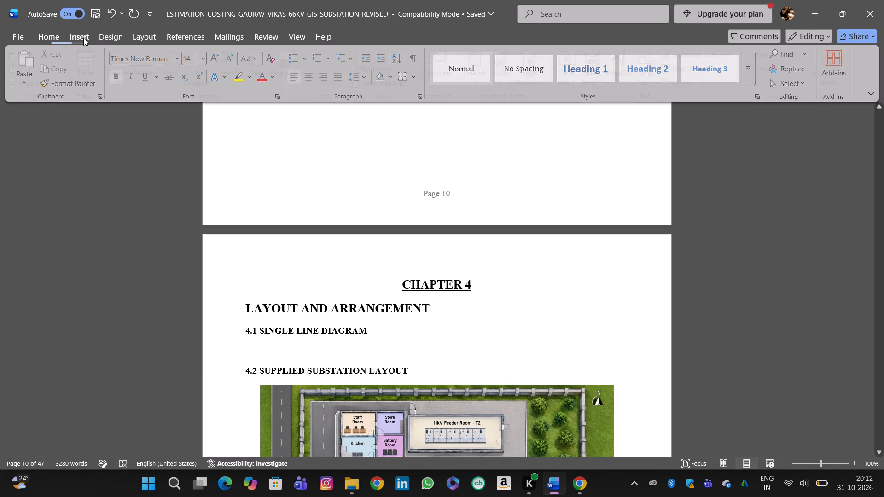
pyautogui.click(116, 65)
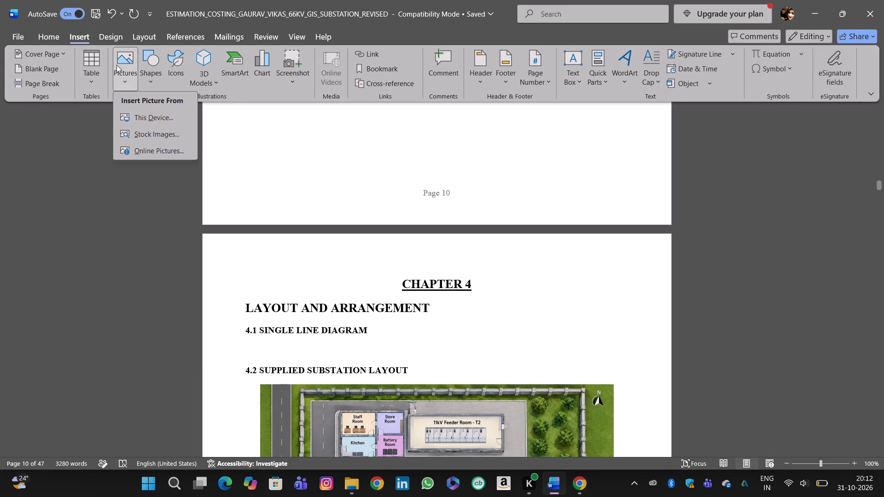
pyautogui.click(140, 113)
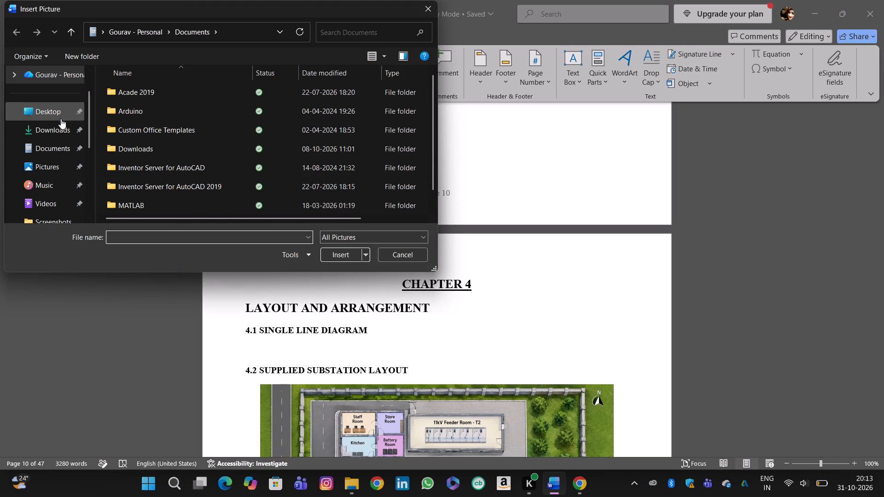
pyautogui.click(61, 126)
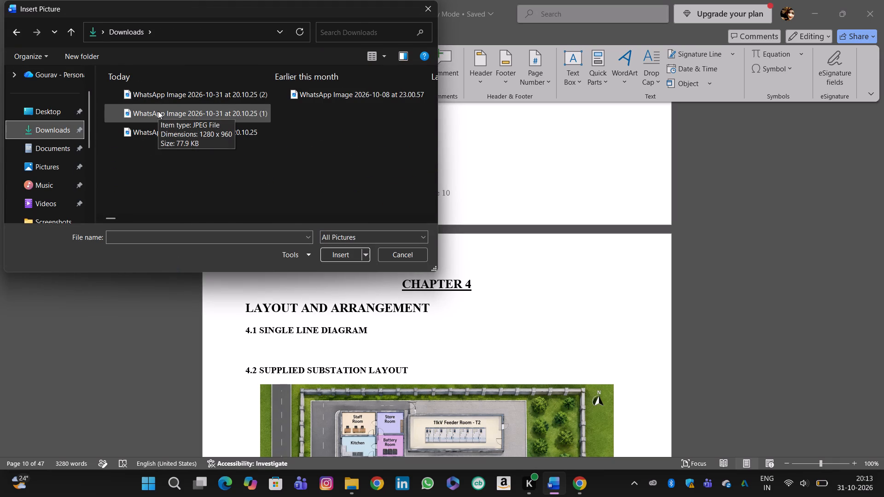
pyautogui.doubleClick(219, 117)
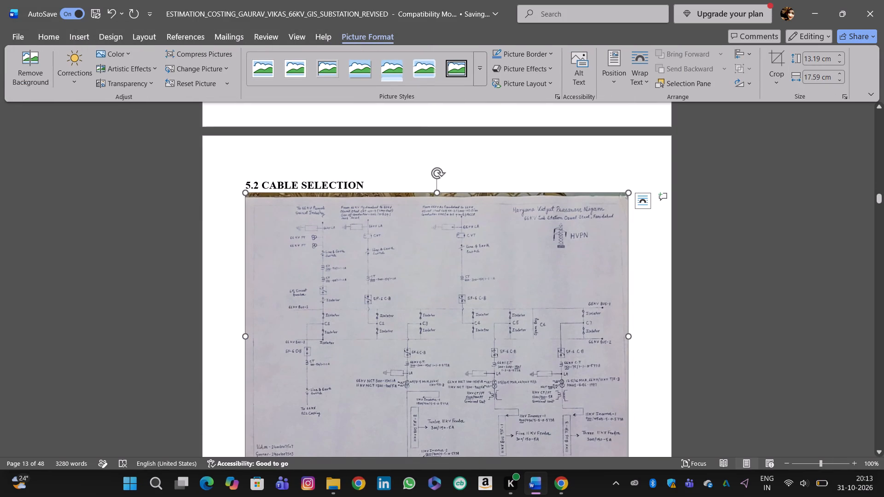
# Cut the inserted single line diagram picture from below the 5.2 CABLE SELECTION heading.
pyautogui.scroll(5, 763, 283)
pyautogui.scroll(-1, 763, 283)
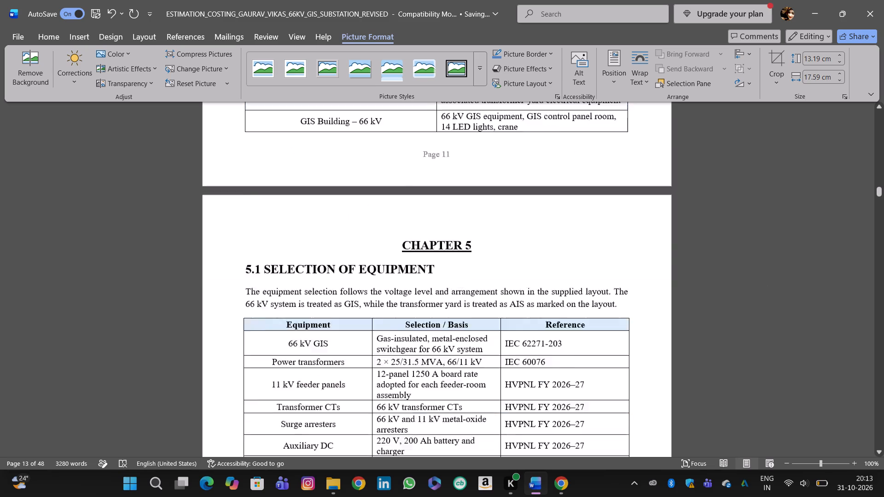
pyautogui.scroll(-3, 763, 283)
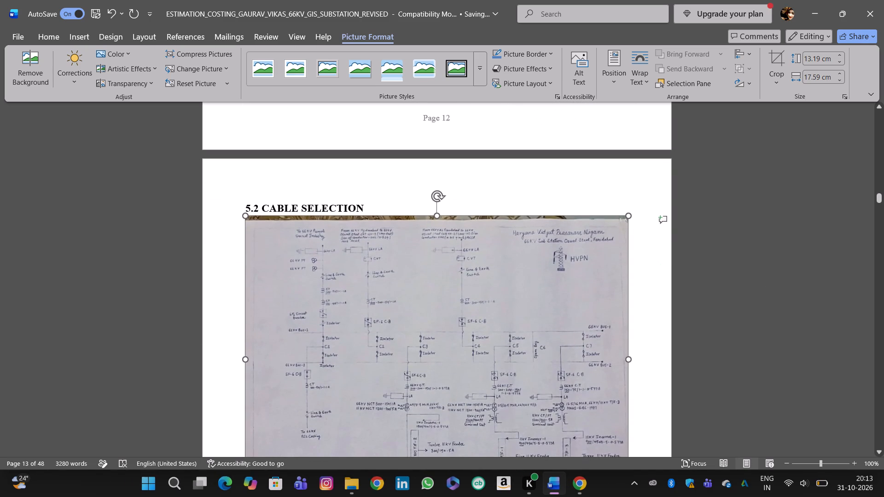
pyautogui.hotkey('ctrl', 'x')
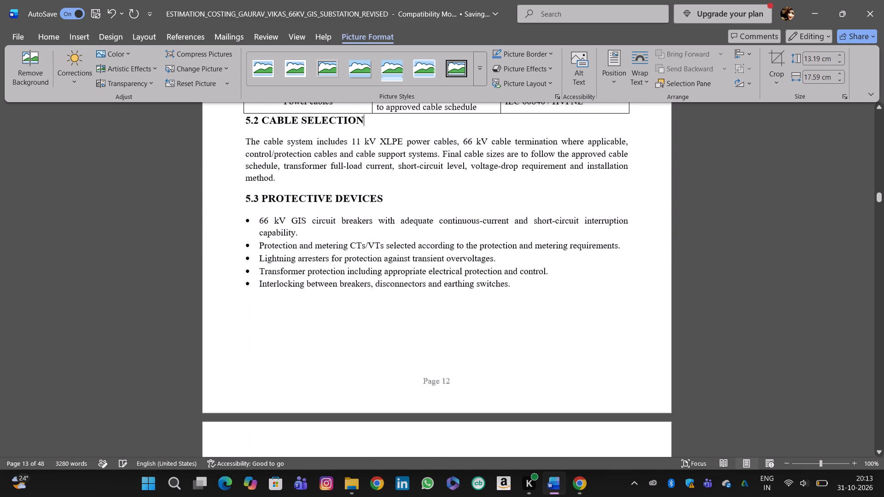
# Paste the copied hand-drawn single line diagram picture on the empty line under heading 4.1 SINGLE LINE DIAGRAM.
pyautogui.scroll(6, 794, 298)
pyautogui.hscroll(1, 794, 298)
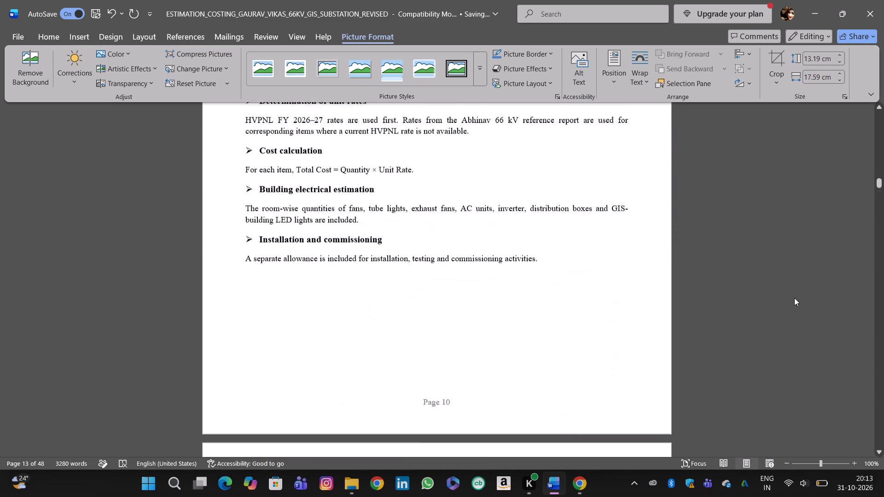
pyautogui.hscroll(1, 794, 298)
pyautogui.click(278, 255)
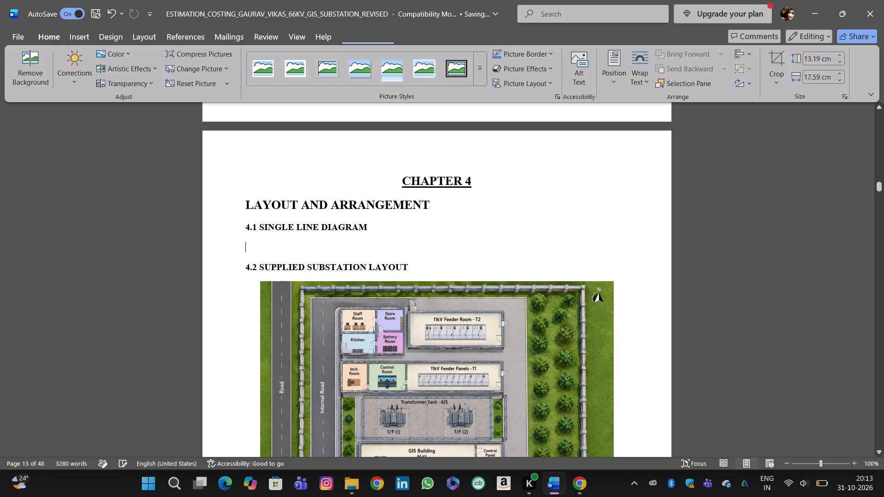
pyautogui.hotkey('ctrl', 'v')
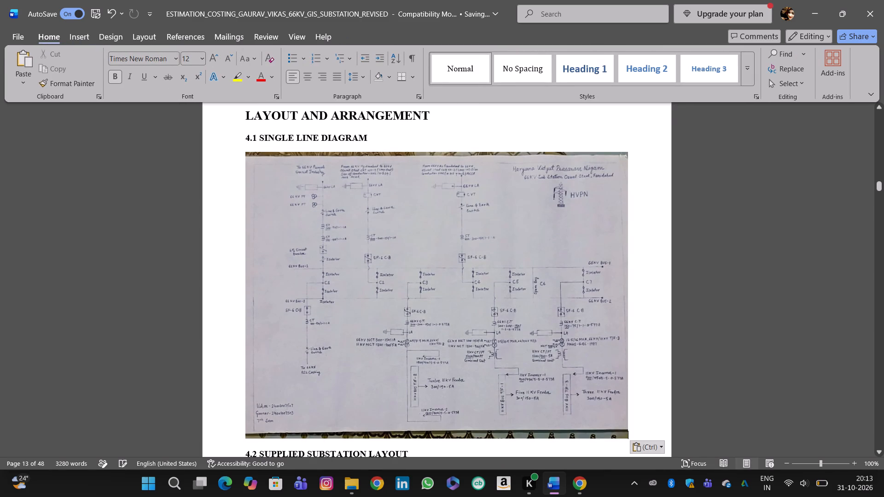
# Stretch the single line diagram picture downward, keeping its width, so it fills most of the free space on page 11.
pyautogui.scroll(-2, 746, 237)
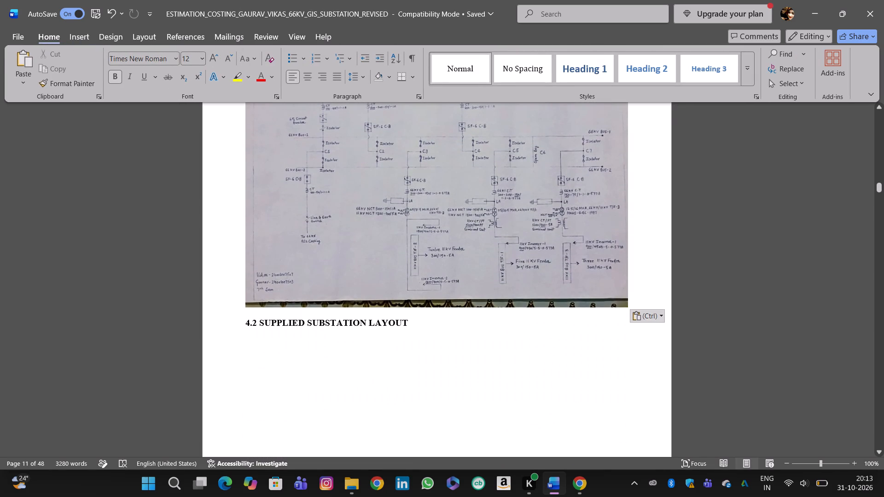
pyautogui.scroll(-2, 746, 237)
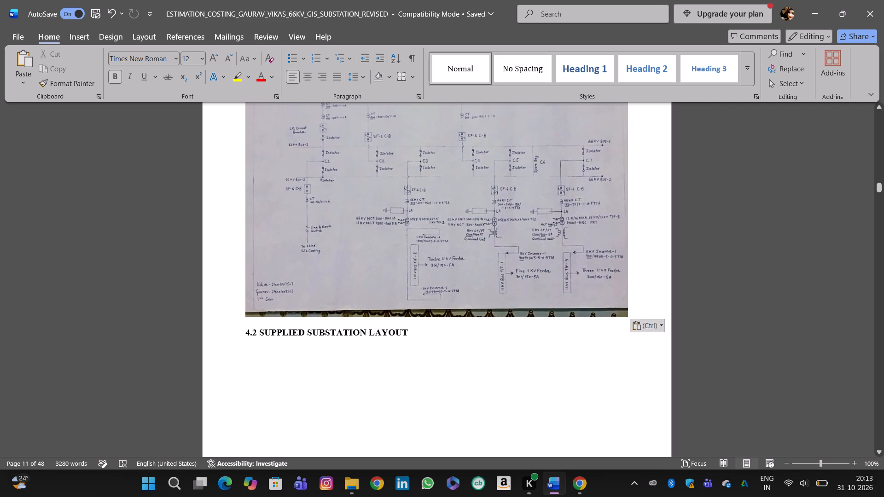
pyautogui.click(520, 253)
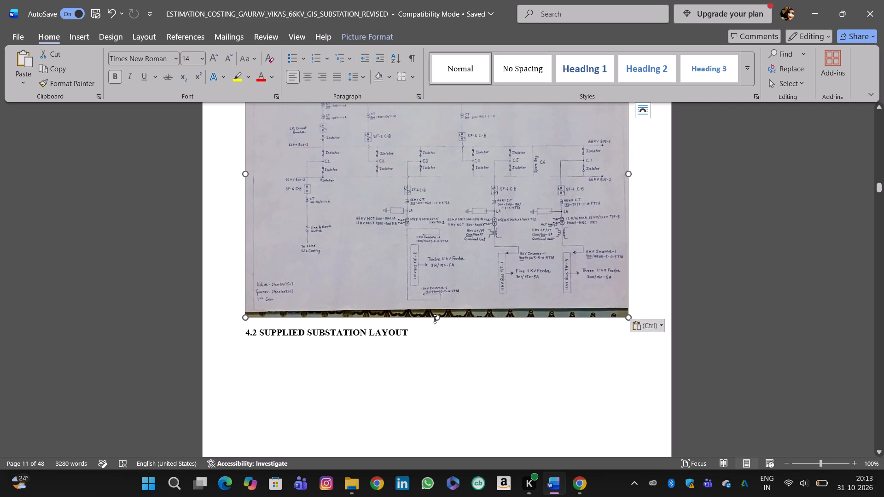
pyautogui.moveTo(435, 318); pyautogui.dragTo(434, 368)
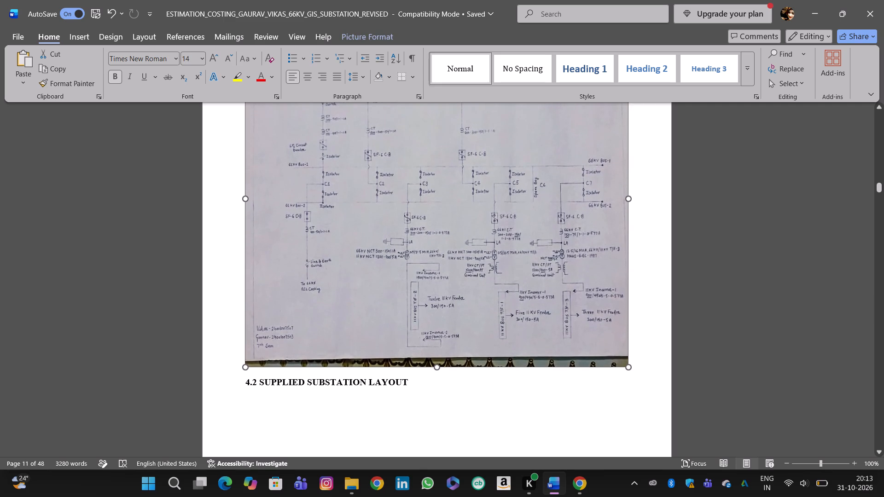
pyautogui.moveTo(434, 368); pyautogui.dragTo(436, 439)
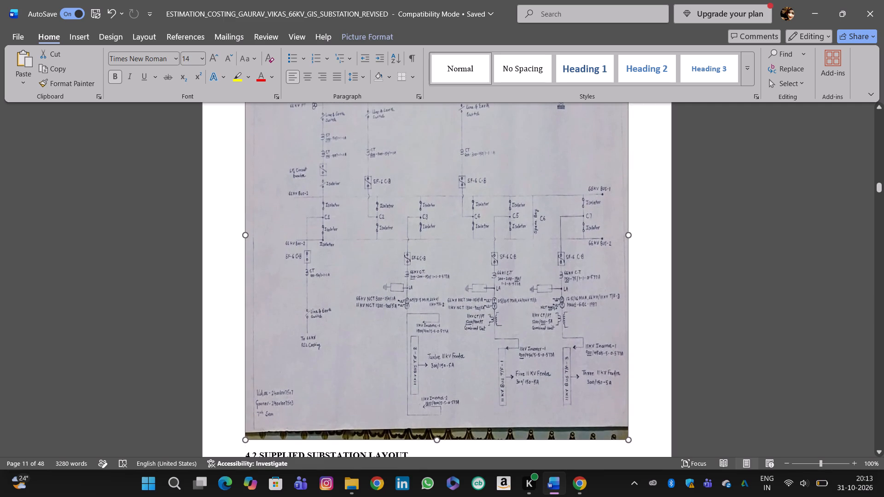
pyautogui.moveTo(436, 439); pyautogui.dragTo(436, 441)
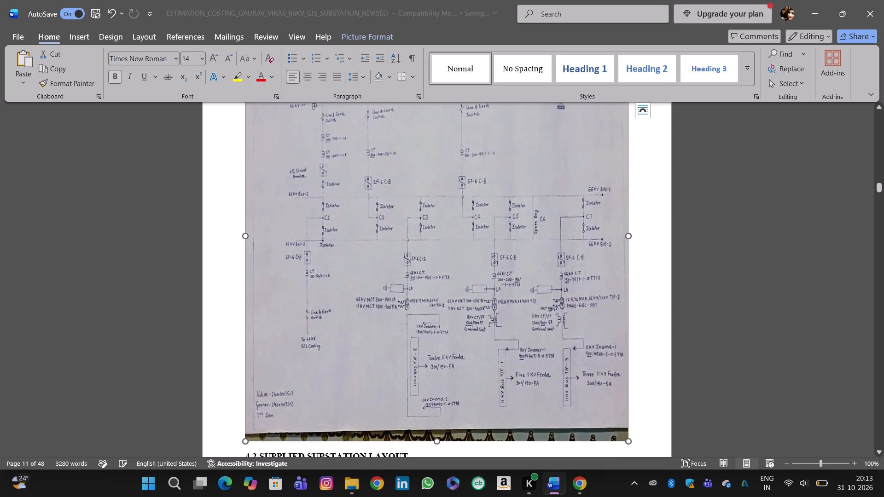
# Insert two blank lines before heading 4.2 SUPPLIED SUBSTATION LAYOUT so it starts on the page with its layout picture.
pyautogui.scroll(-3, 718, 355)
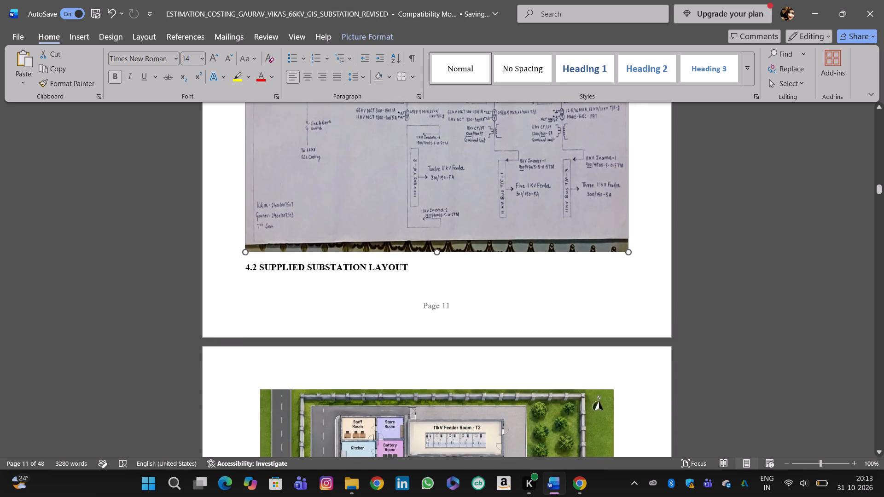
pyautogui.scroll(-1, 718, 355)
pyautogui.scroll(1, 718, 355)
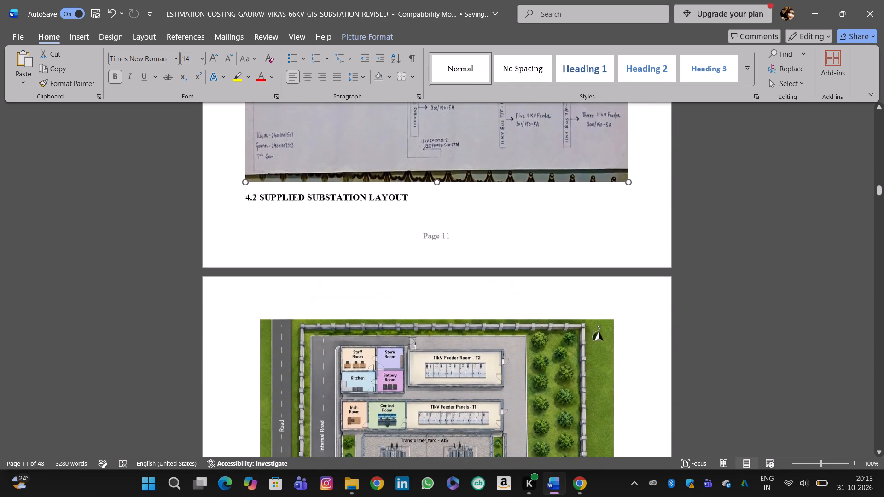
pyautogui.scroll(1, 718, 355)
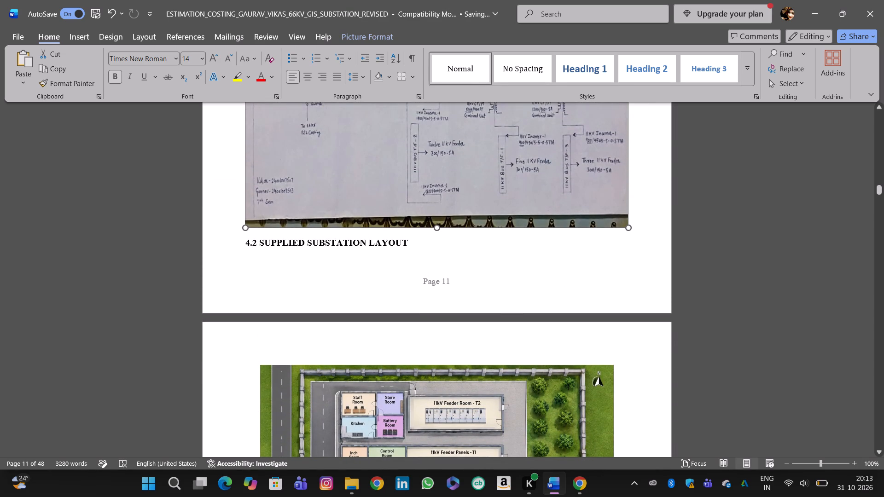
pyautogui.click(241, 243)
pyautogui.press('Return')
pyautogui.press('Return')
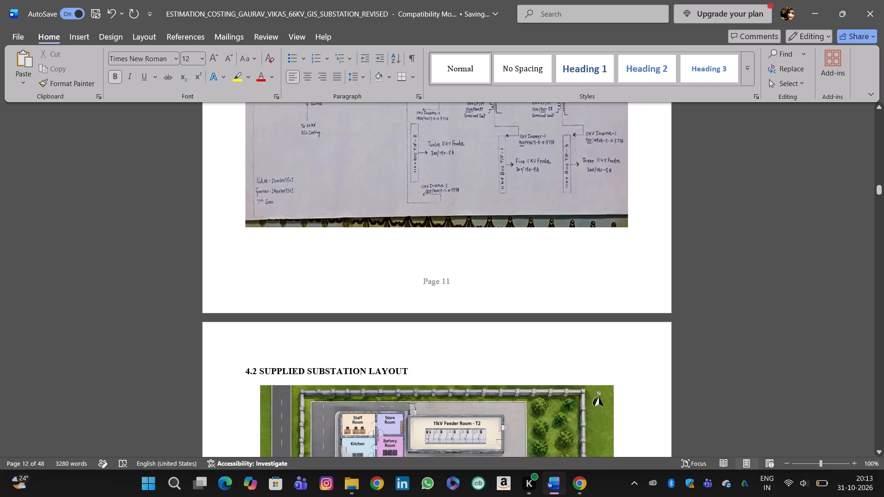
# Caption the single line diagram at the bottom of page 11 as "Fig. 1 Single Line Diagram", with only "Fig. 1" in bold.
pyautogui.scroll(3, 357, 218)
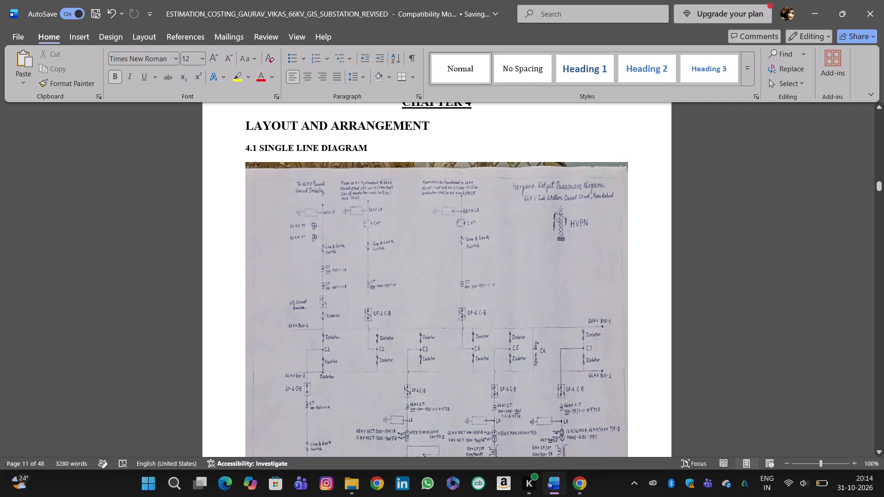
pyautogui.scroll(-3, 423, 263)
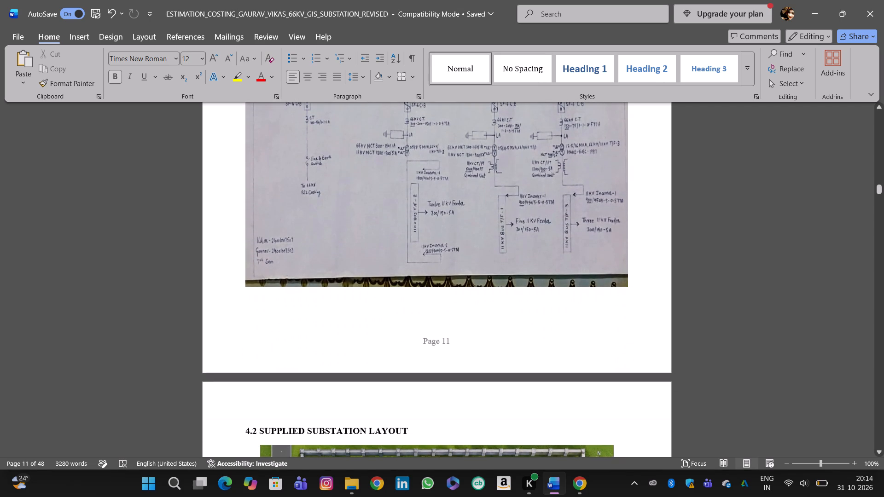
pyautogui.click(381, 317)
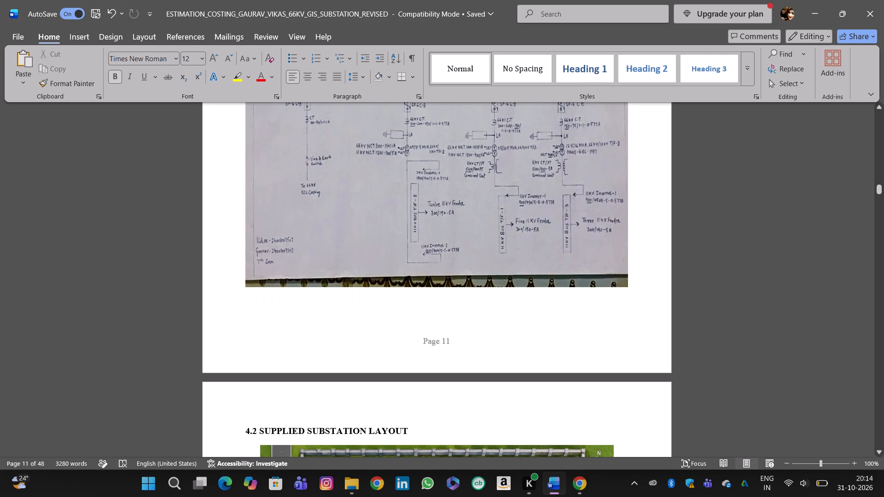
pyautogui.hotkey('shift', 'f')
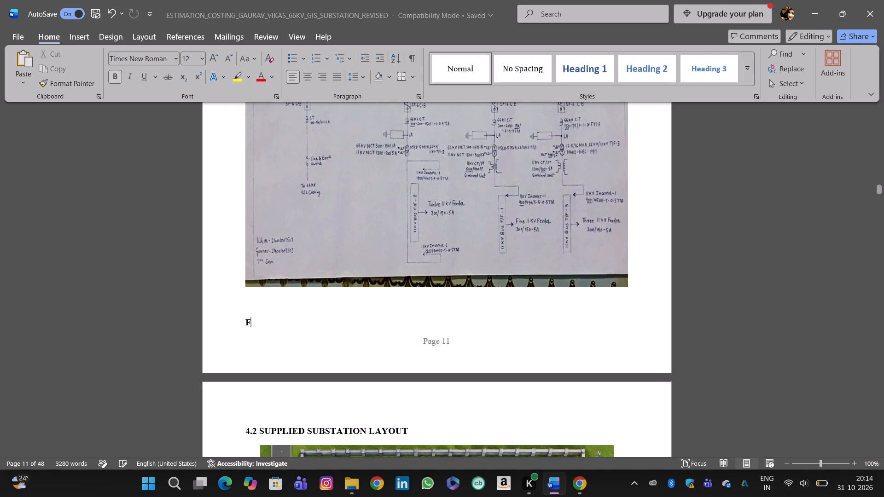
pyautogui.write('ig')
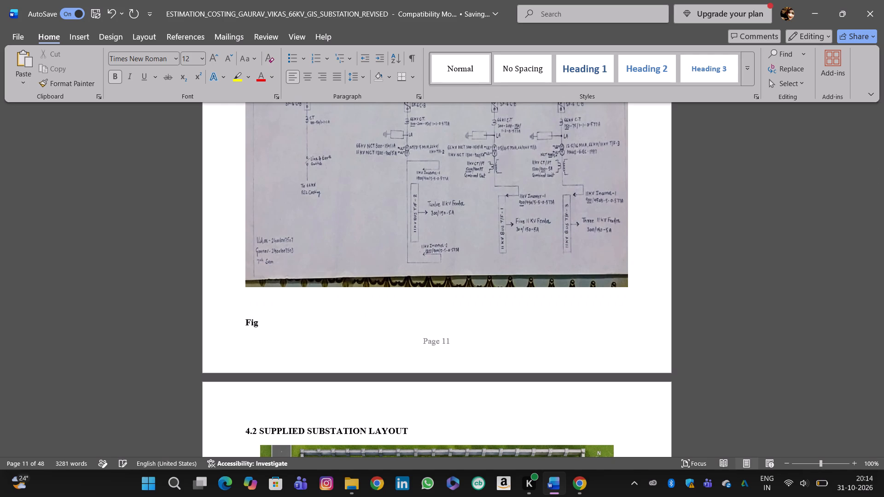
pyautogui.press('.')
pyautogui.press('space')
pyautogui.write('1')
pyautogui.press('space')
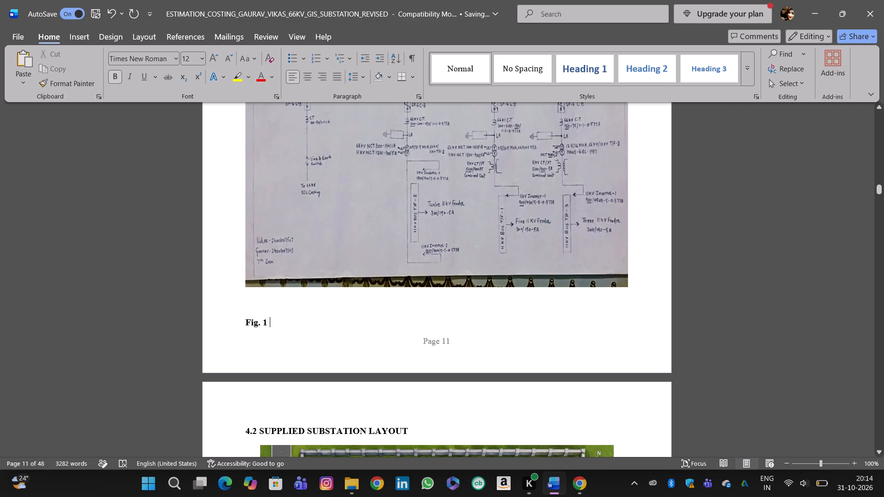
pyautogui.click(116, 80)
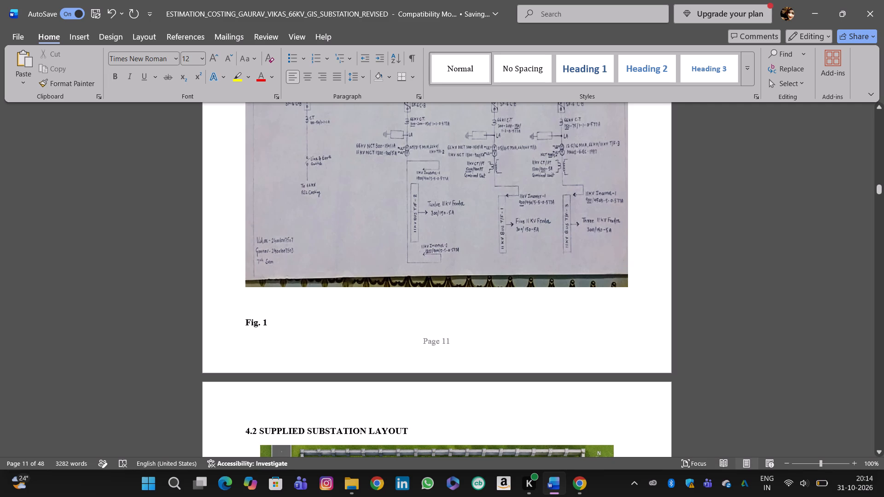
pyautogui.press('s')
pyautogui.press('BackSpace')
pyautogui.hotkey('shift', 's')
pyautogui.write('in')
pyautogui.write('gle')
pyautogui.press('space')
pyautogui.write('Line')
pyautogui.press('space')
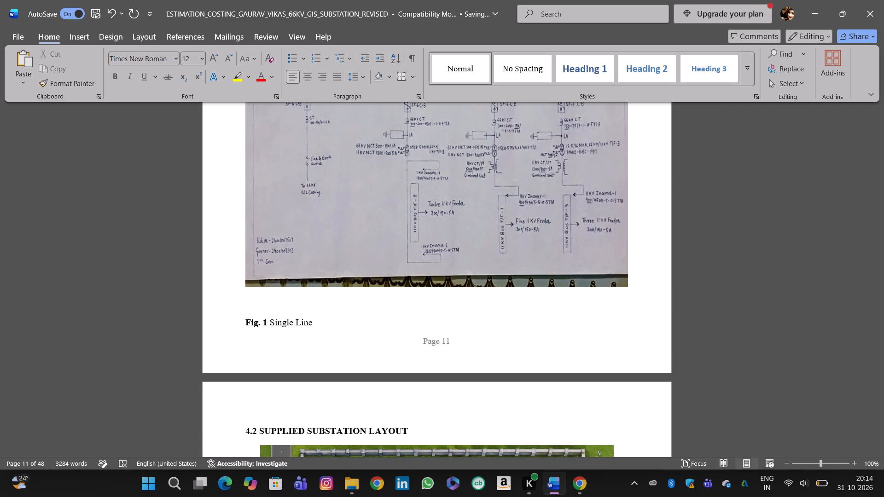
pyautogui.write('Diagram')
# Centre the Fig. 1 Single Line Diagram caption on the page.
pyautogui.click(240, 321)
pyautogui.moveTo(240, 321); pyautogui.dragTo(352, 318)
pyautogui.click(308, 81)
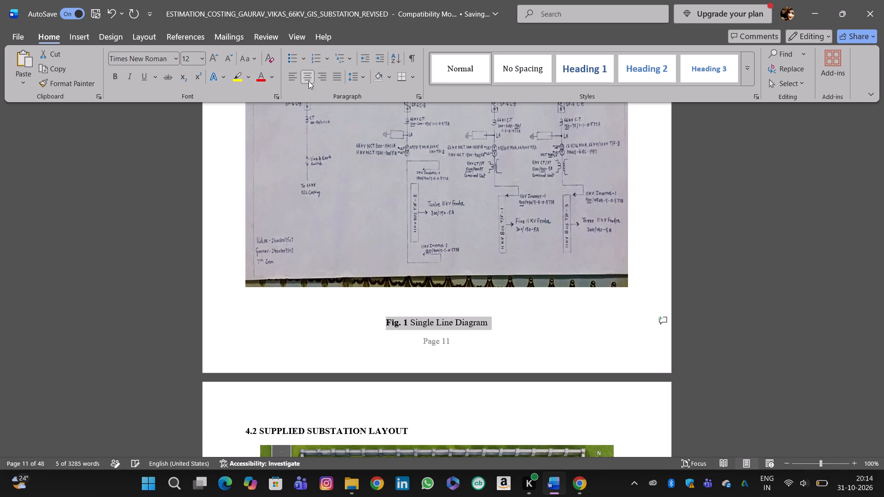
# Remove the blank line above the Fig. 1 caption and add one before heading 4.2 so the heading stays on page 12.
pyautogui.click(369, 317)
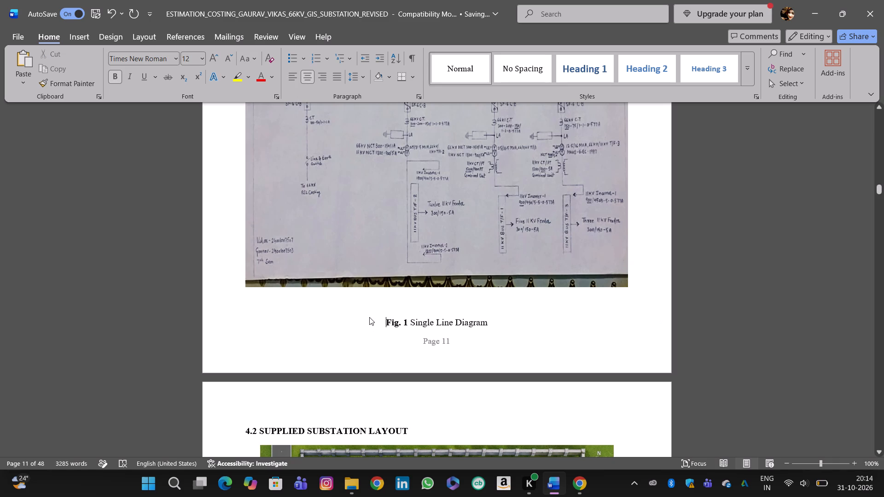
pyautogui.click(369, 317)
pyautogui.click(405, 306)
pyautogui.press('BackSpace')
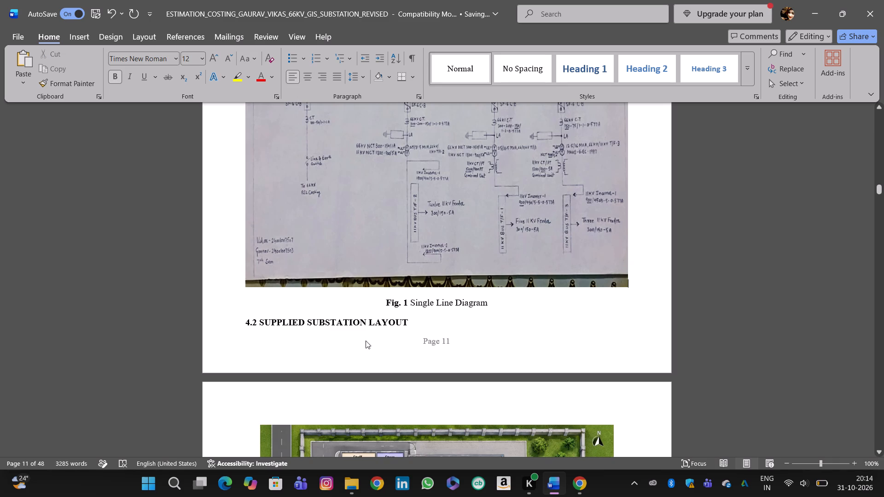
pyautogui.click(239, 323)
pyautogui.press('Return')
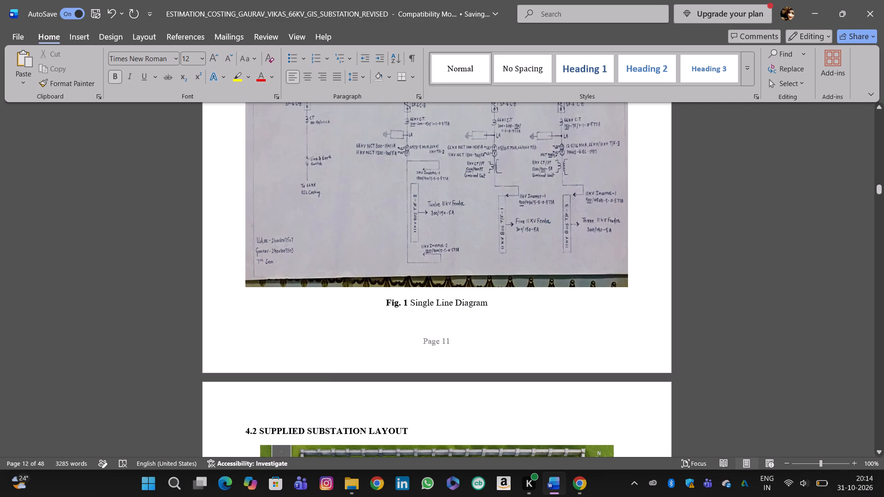
# Delete the coloured substation layout picture under heading 4.2 SUPPLIED SUBSTATION LAYOUT.
pyautogui.scroll(-6, 578, 318)
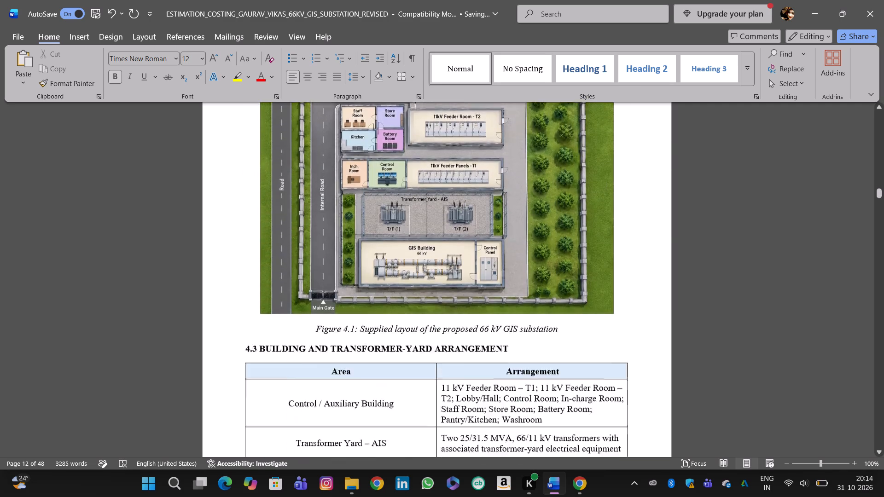
pyautogui.scroll(-1, 578, 318)
pyautogui.scroll(5, 578, 318)
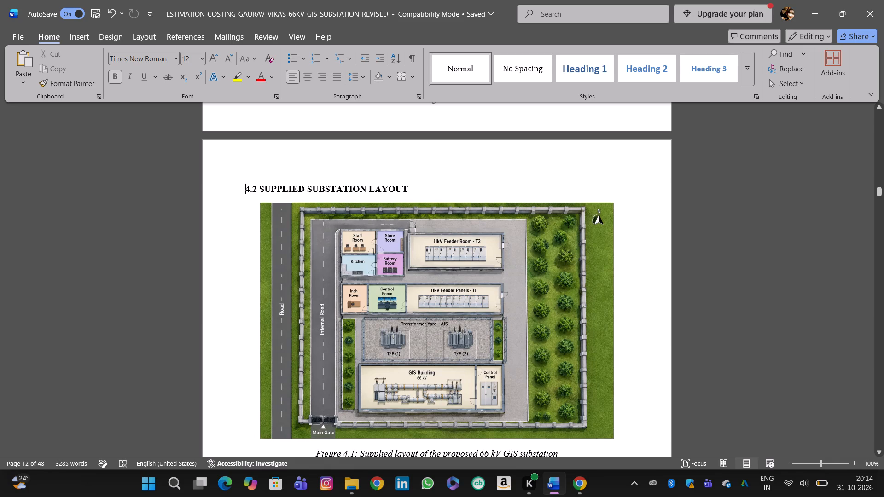
pyautogui.click(498, 314)
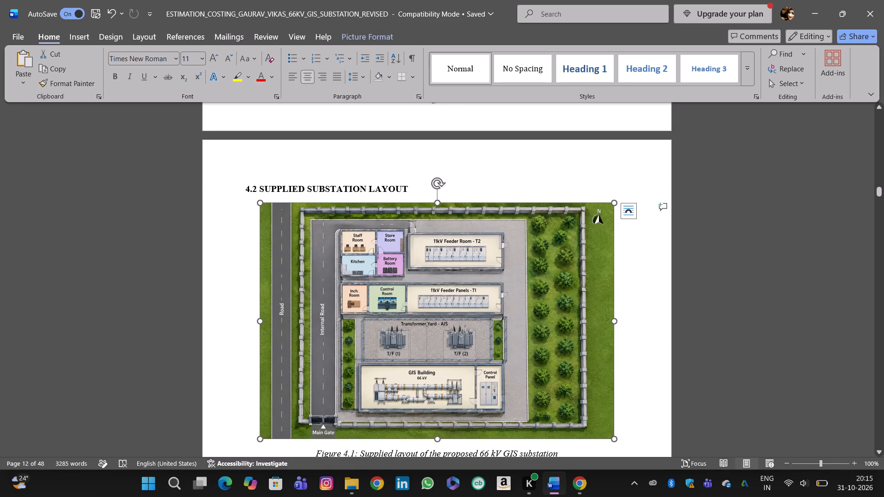
pyautogui.press('Delete')
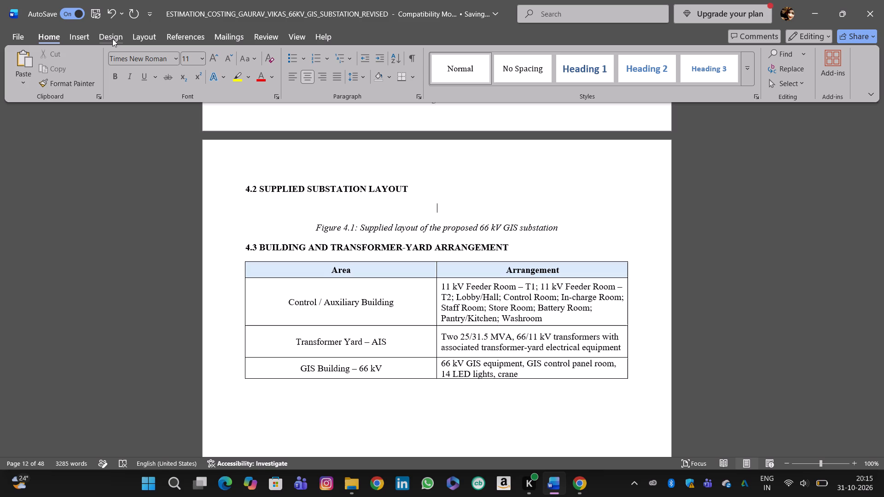
# Insert the picture "WhatsApp Image 2026-10-31 at 20.10.25" from Downloads above the Figure 4.1 caption.
pyautogui.click(85, 39)
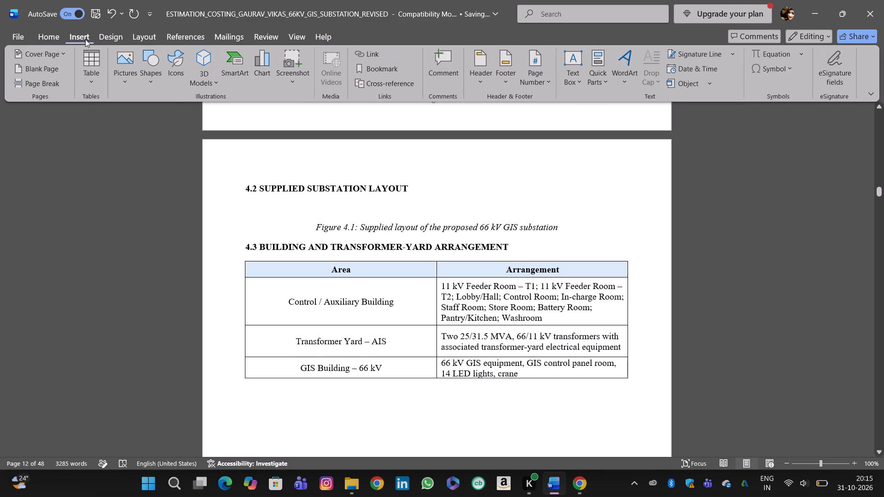
pyautogui.click(120, 67)
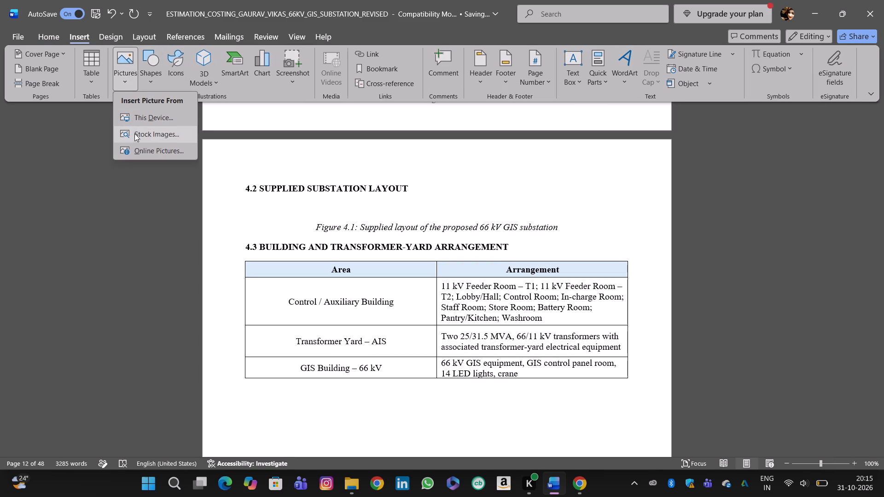
pyautogui.click(138, 122)
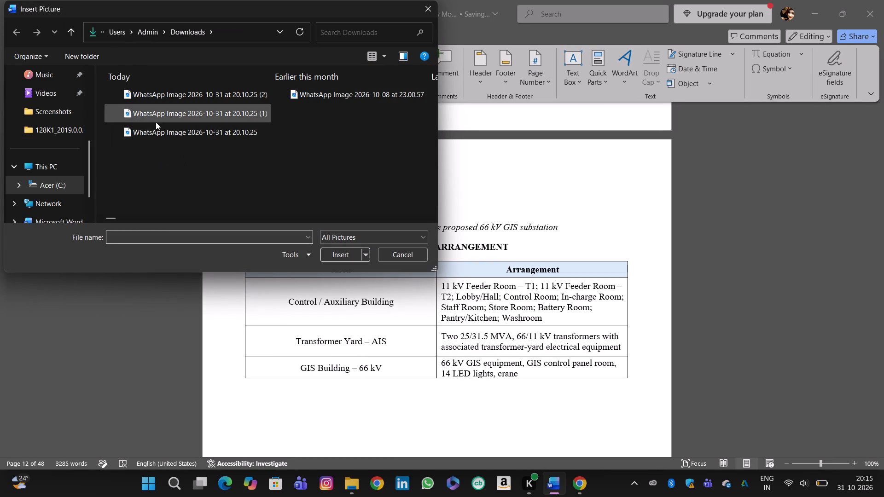
pyautogui.doubleClick(162, 129)
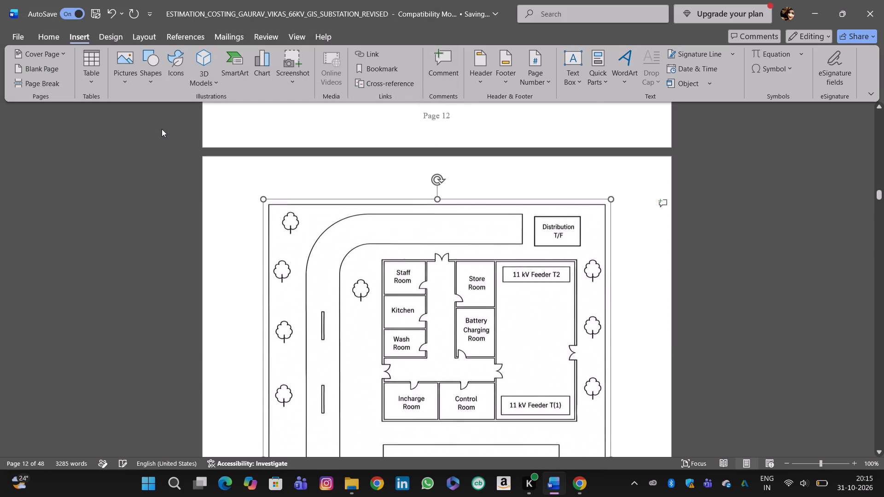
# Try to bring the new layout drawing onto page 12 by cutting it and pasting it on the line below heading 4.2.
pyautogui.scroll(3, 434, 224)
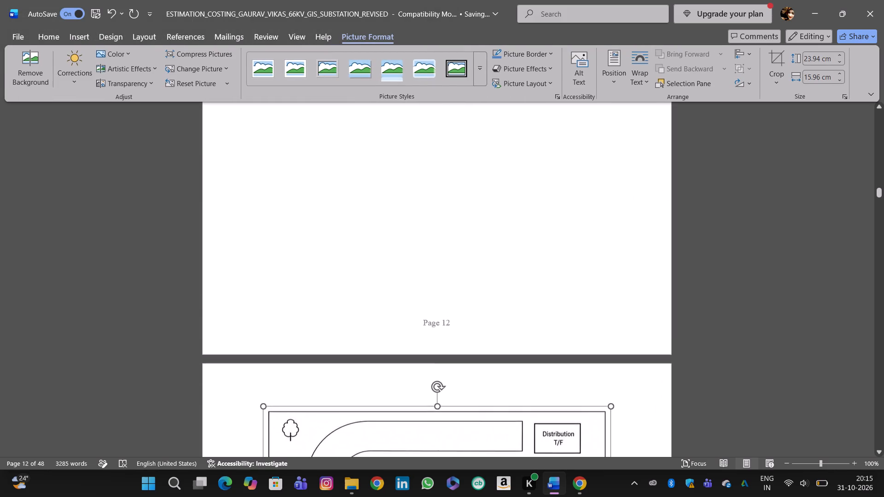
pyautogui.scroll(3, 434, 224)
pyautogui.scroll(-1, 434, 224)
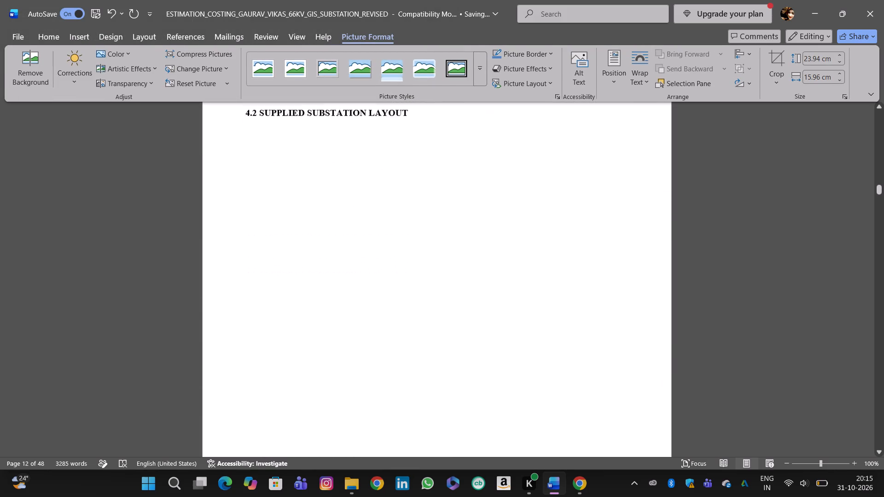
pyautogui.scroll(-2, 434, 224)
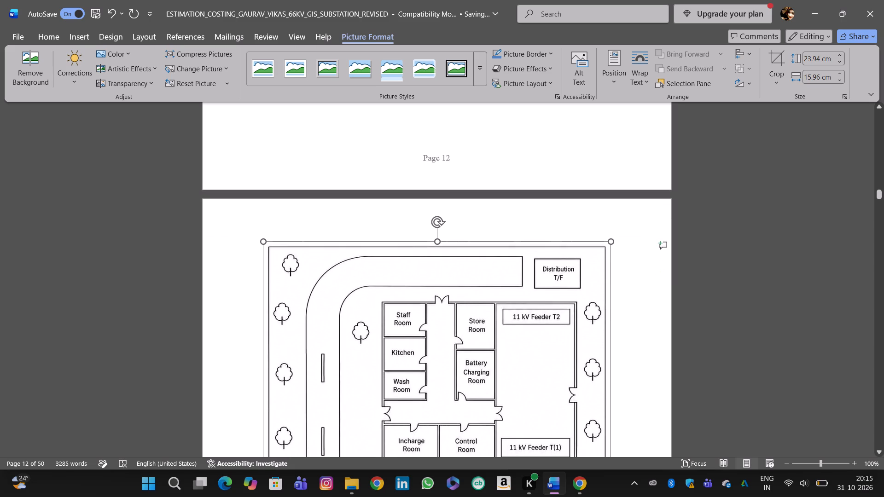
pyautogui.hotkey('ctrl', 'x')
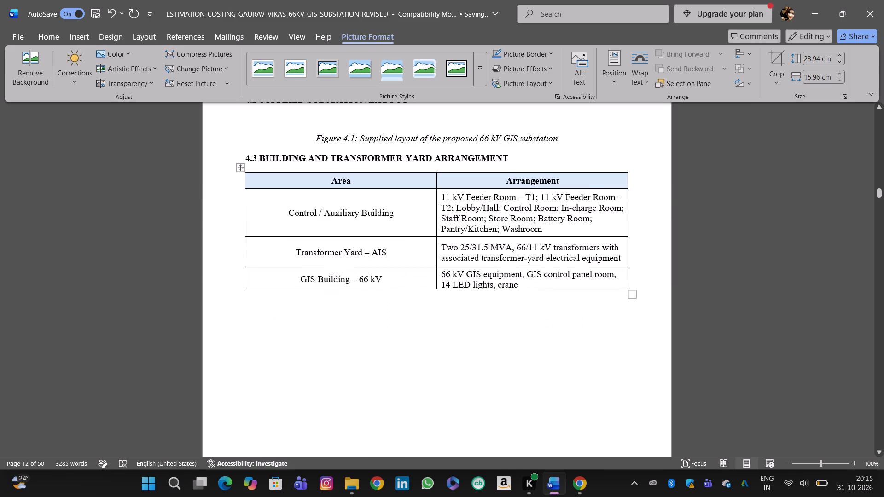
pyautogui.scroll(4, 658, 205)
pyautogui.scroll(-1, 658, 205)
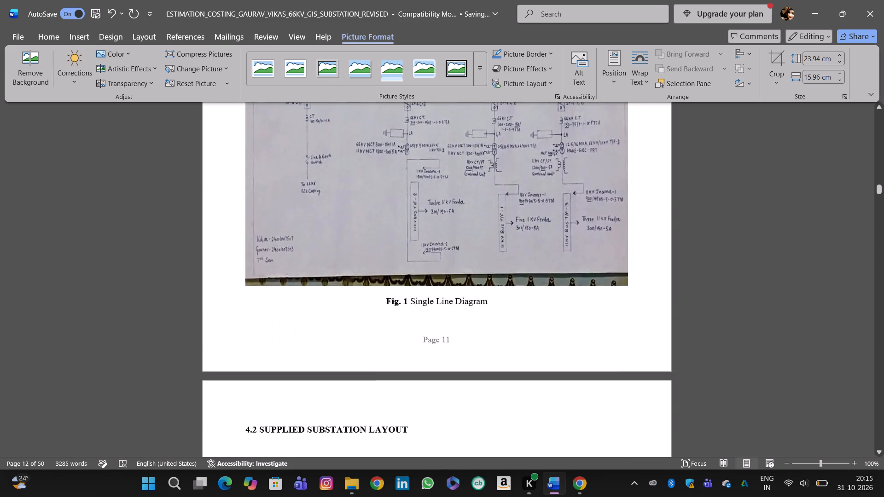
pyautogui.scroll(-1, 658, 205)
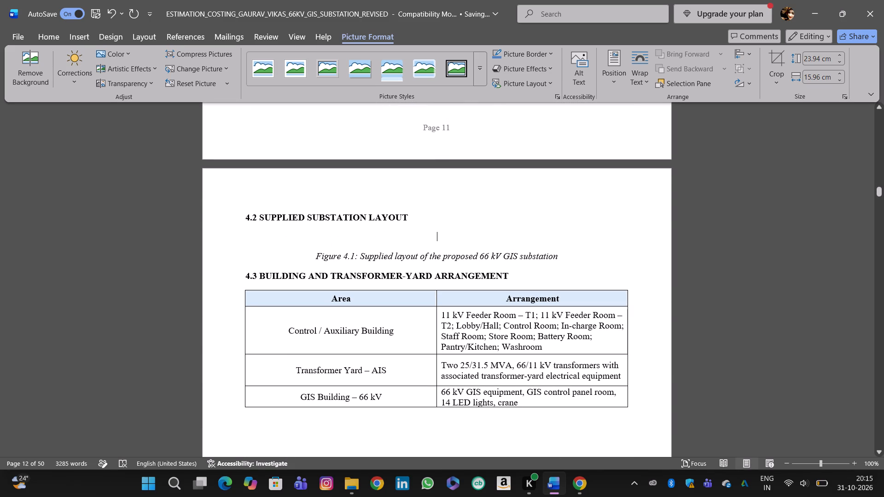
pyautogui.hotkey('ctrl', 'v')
# Reduce the height of the pasted layout drawing, keeping its width, so it fits on page 12 directly below heading 4.2.
pyautogui.scroll(3, 358, 242)
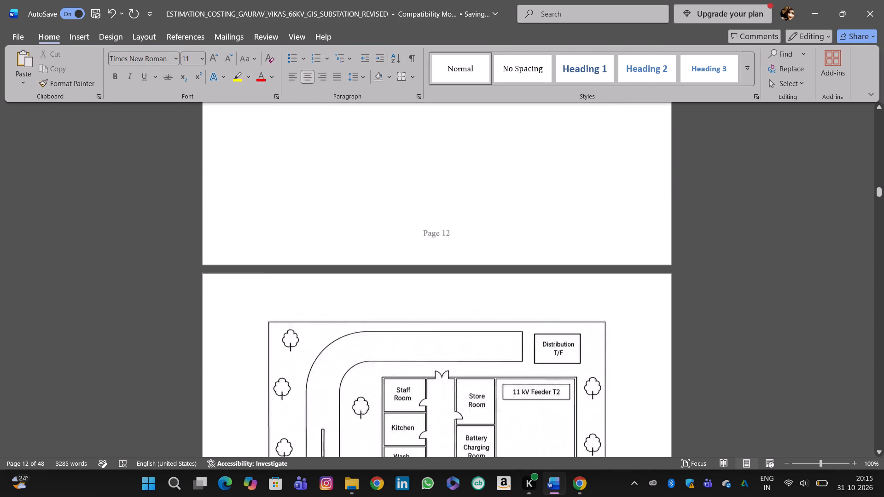
pyautogui.scroll(6, 358, 242)
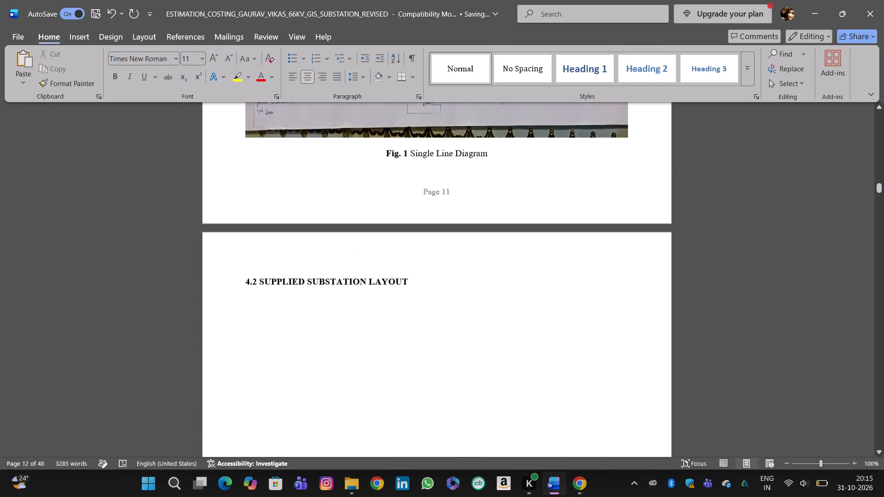
pyautogui.scroll(1, 358, 242)
pyautogui.scroll(-4, 358, 242)
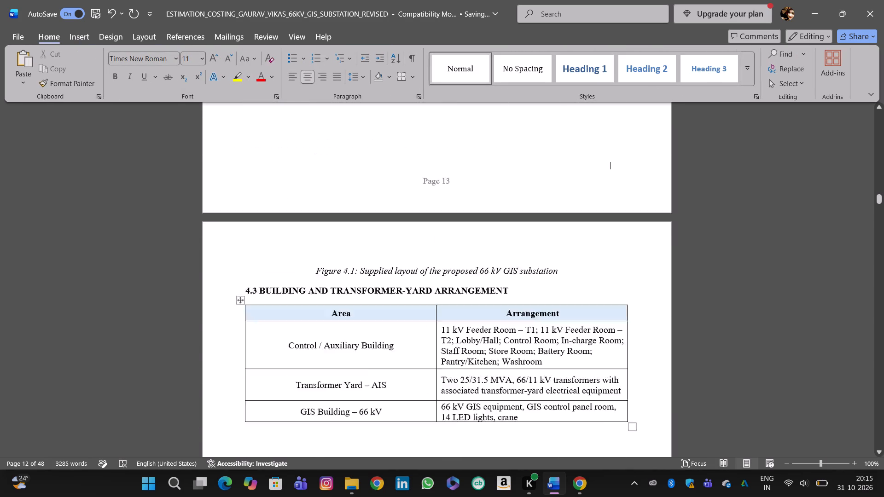
pyautogui.scroll(-4, 358, 242)
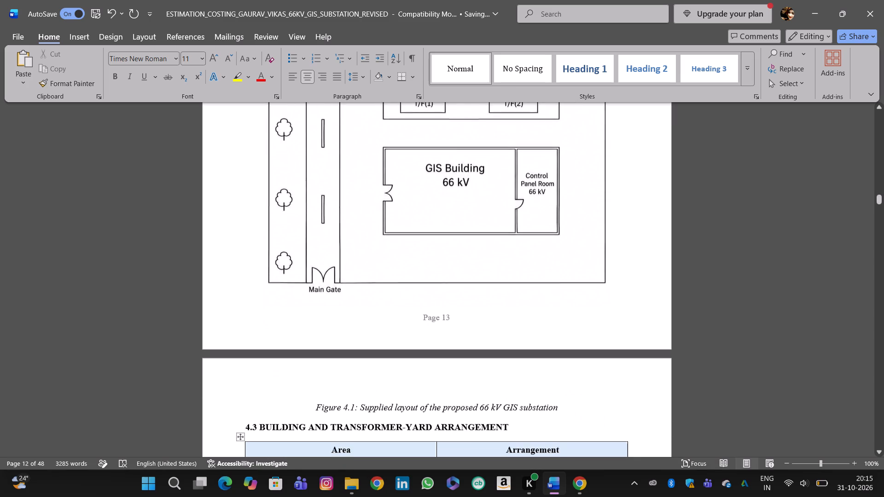
pyautogui.scroll(-2, 358, 242)
pyautogui.click(358, 242)
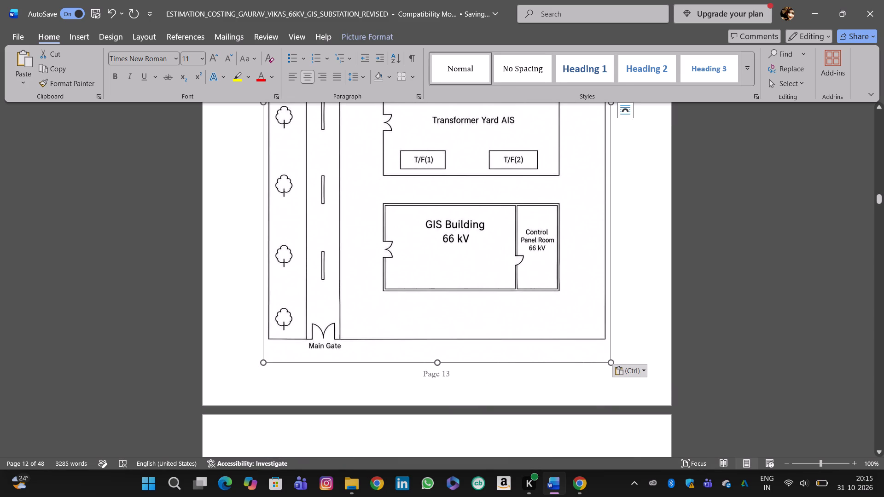
pyautogui.moveTo(609, 363); pyautogui.dragTo(607, 348)
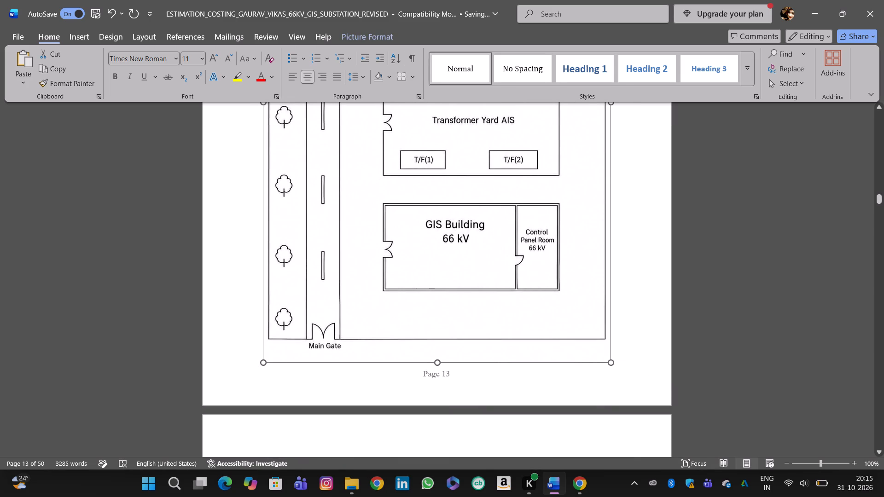
pyautogui.moveTo(607, 348); pyautogui.dragTo(612, 347)
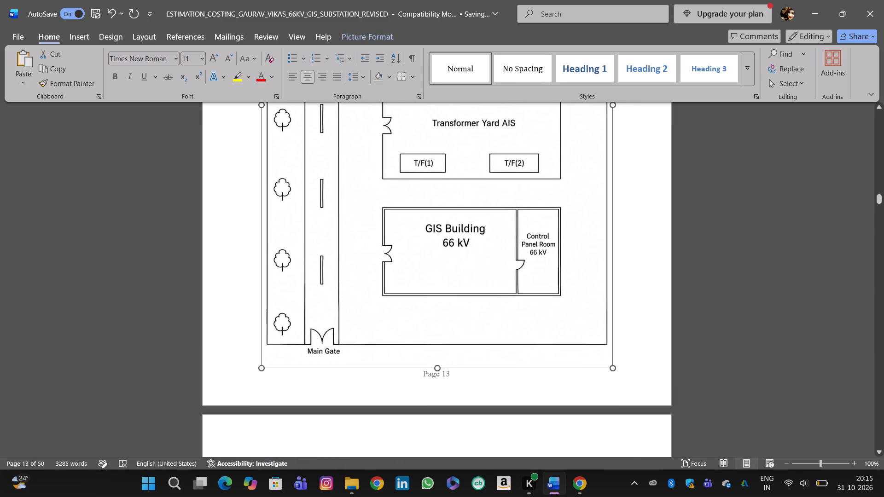
pyautogui.moveTo(612, 347); pyautogui.dragTo(610, 346)
pyautogui.scroll(1, 505, 299)
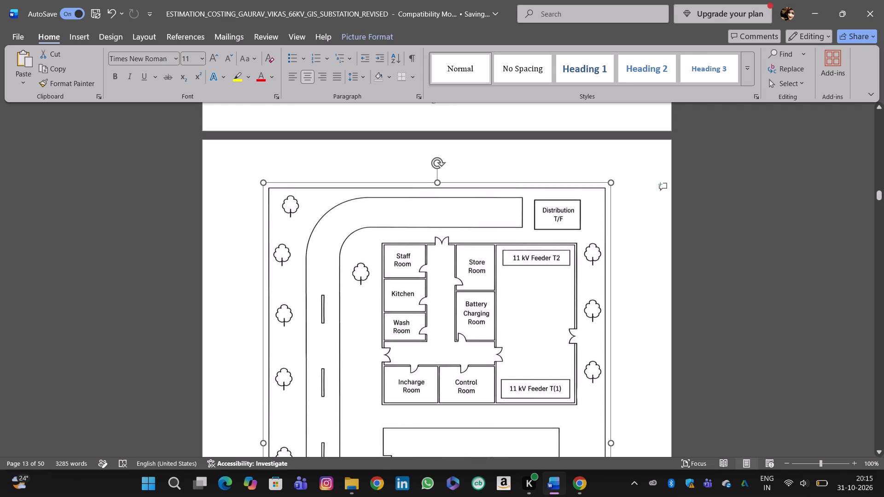
pyautogui.moveTo(436, 185); pyautogui.dragTo(441, 240)
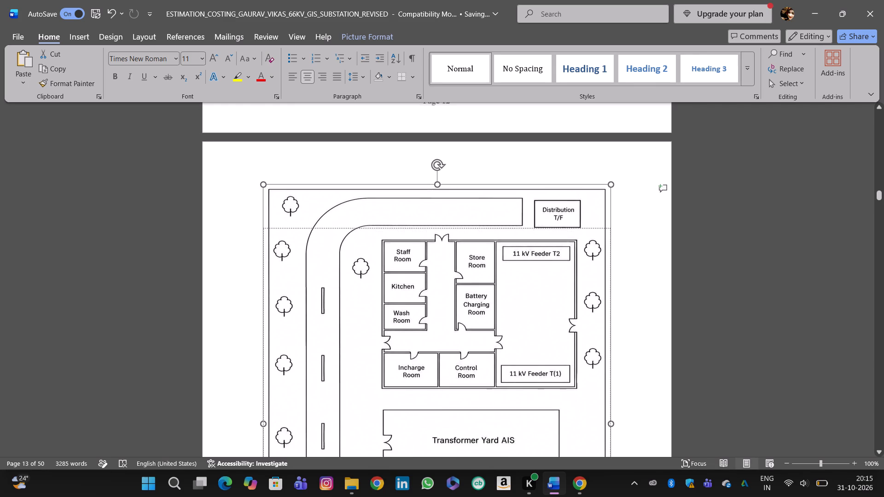
pyautogui.moveTo(441, 240); pyautogui.dragTo(444, 274)
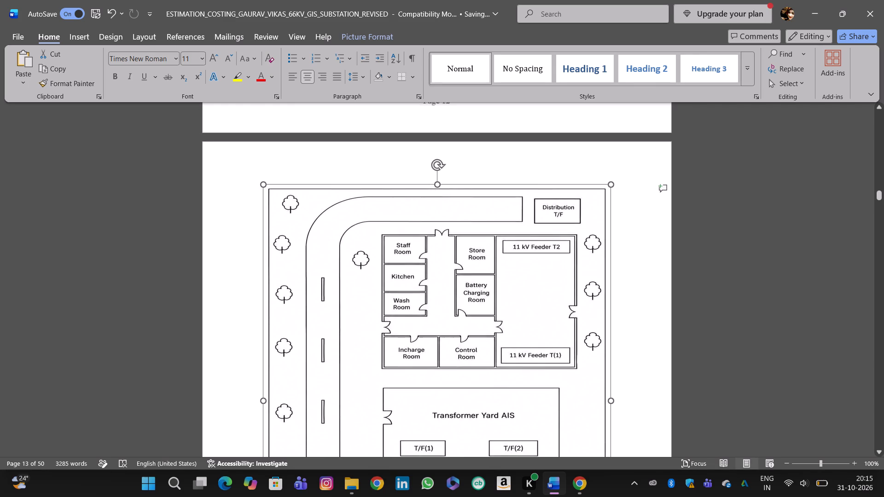
pyautogui.moveTo(444, 274); pyautogui.dragTo(445, 275)
pyautogui.hscroll(1, 734, 281)
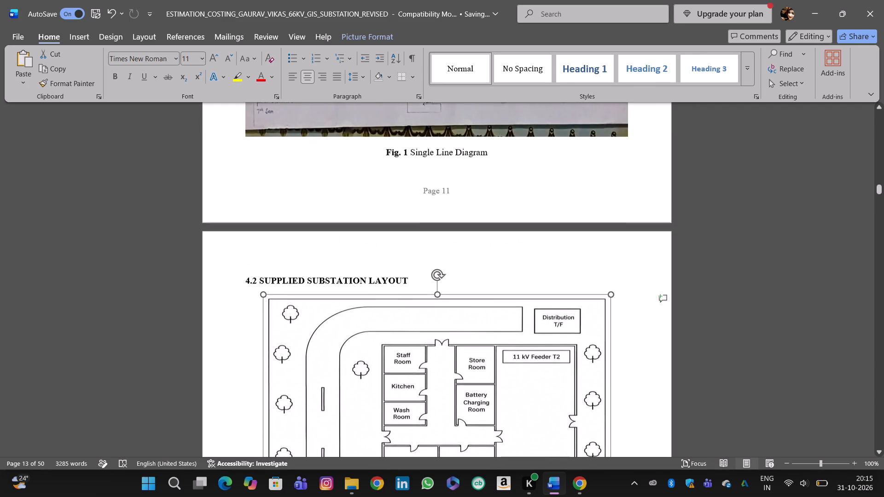
# Delete the whole text of the italic Figure 4.1 caption below the layout drawing on page 12.
pyautogui.hscroll(1, 734, 281)
pyautogui.scroll(-1, 734, 281)
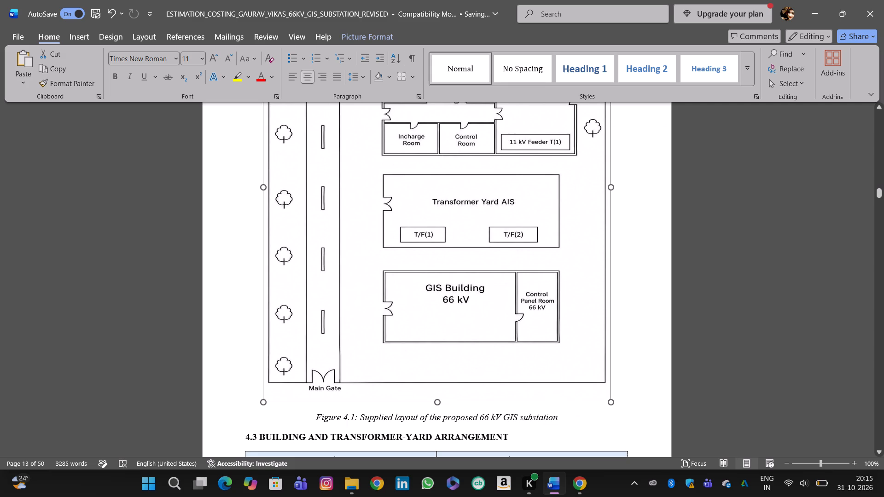
pyautogui.scroll(-1, 734, 281)
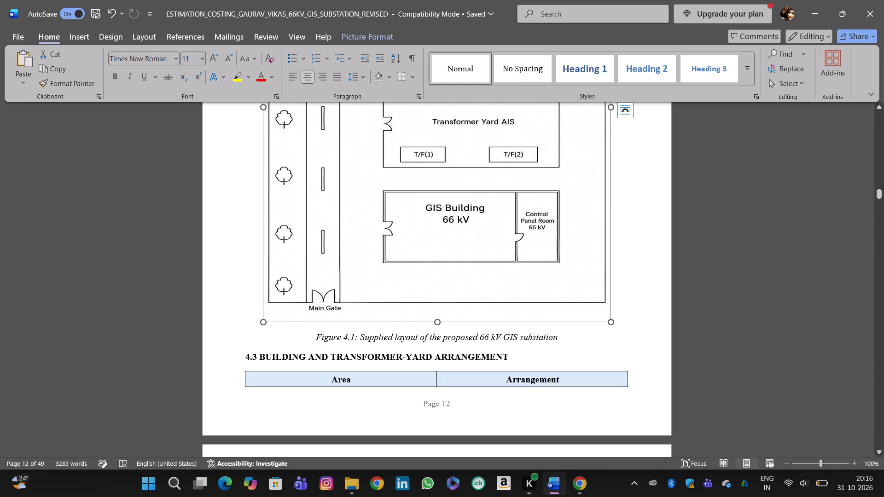
pyautogui.click(567, 337)
pyautogui.press('BackSpace')
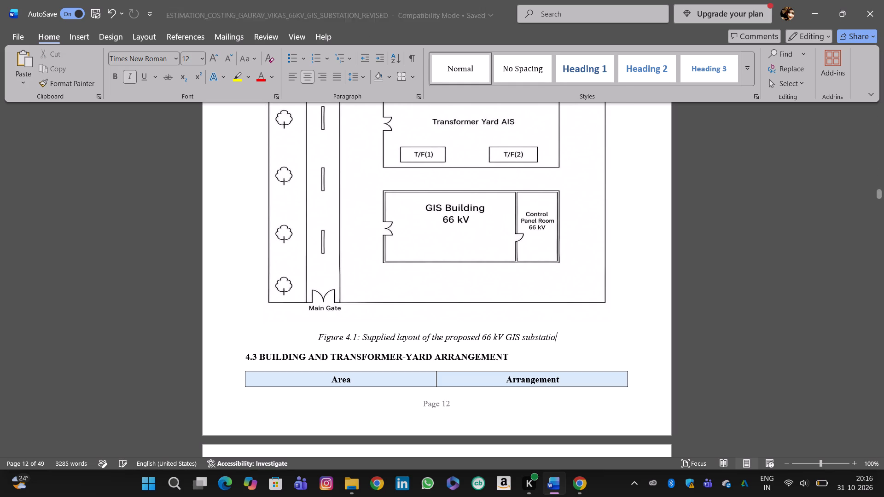
pyautogui.press('BackSpace')
pyautogui.press('BackSpace')
pyautogui.press('BackSpace')
pyautogui.press('BackSpace')
pyautogui.press('BackSpace')
pyautogui.press('BackSpace')
pyautogui.press('BackSpace')
pyautogui.press('BackSpace')
pyautogui.press('BackSpace')
pyautogui.press('BackSpace')
pyautogui.press('BackSpace')
pyautogui.press('BackSpace')
pyautogui.press('BackSpace')
pyautogui.press('BackSpace')
pyautogui.press('BackSpace')
pyautogui.press('BackSpace')
pyautogui.press('BackSpace')
pyautogui.press('BackSpace')
pyautogui.press('BackSpace')
pyautogui.press('BackSpace')
pyautogui.press('BackSpace')
pyautogui.press('BackSpace')
pyautogui.press('BackSpace')
pyautogui.press('BackSpace')
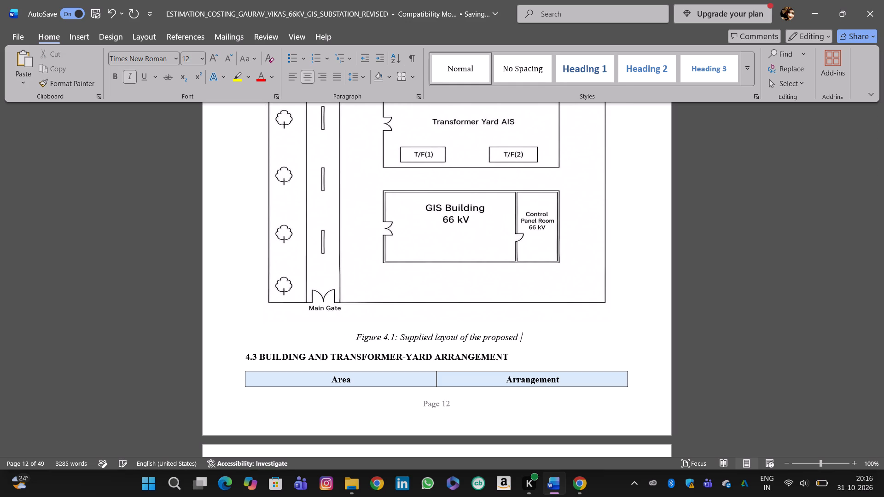
pyautogui.press('BackSpace')
pyautogui.press('BackSpace')
pyautogui.press('BackSpace')
pyautogui.press('BackSpace')
pyautogui.press('BackSpace')
pyautogui.press('BackSpace')
pyautogui.press('BackSpace')
pyautogui.press('BackSpace')
pyautogui.press('BackSpace')
pyautogui.press('BackSpace')
pyautogui.press('BackSpace')
pyautogui.press('BackSpace')
pyautogui.press('BackSpace')
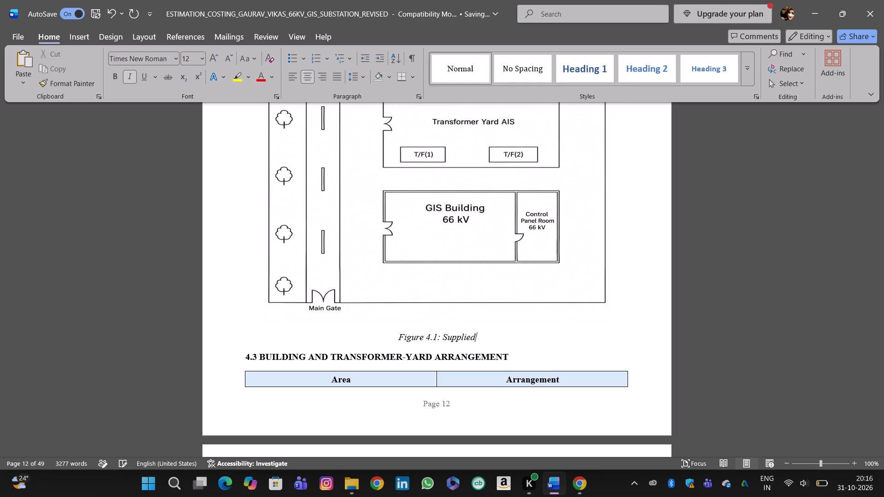
pyautogui.press('BackSpace')
pyautogui.press('BackSpace')
pyautogui.press('BackSpace')
pyautogui.press('BackSpace')
pyautogui.press('BackSpace')
pyautogui.press('BackSpace')
pyautogui.press('BackSpace')
pyautogui.press('BackSpace')
pyautogui.press('BackSpace')
pyautogui.press('BackSpace')
pyautogui.press('BackSpace')
pyautogui.press('BackSpace')
pyautogui.press('BackSpace')
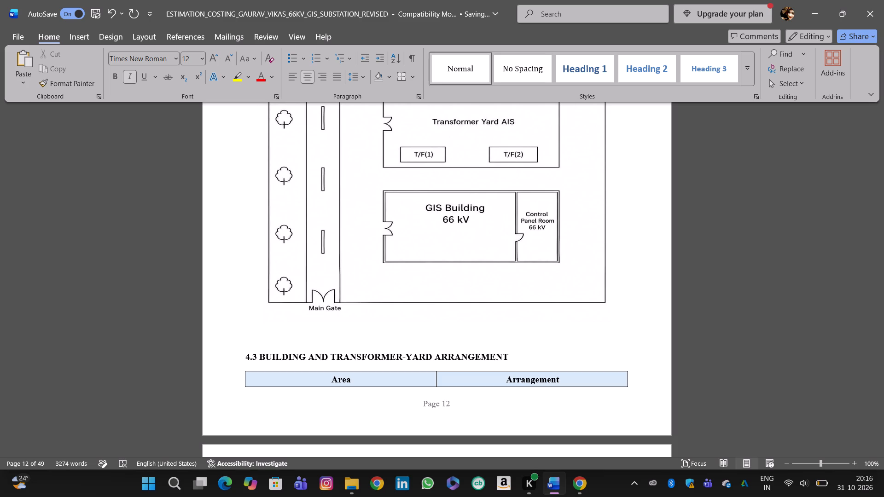
# Start a new caption on the emptied line below the layout drawing with "Fig. 2" in bold, non-italic text.
pyautogui.click(113, 75)
pyautogui.click(129, 79)
pyautogui.hotkey('shift', 'f')
pyautogui.press('i')
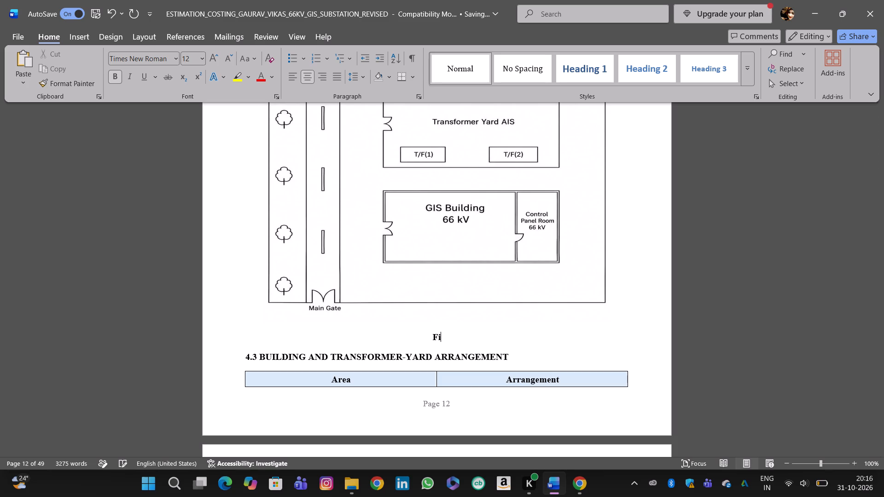
pyautogui.press('g')
pyautogui.press('.')
pyautogui.press('space')
pyautogui.press('2')
pyautogui.press('space')
# Complete the Fig. 2 caption with "Layout Diagram of Substation" in regular, non-bold text, spelled correctly.
pyautogui.click(115, 76)
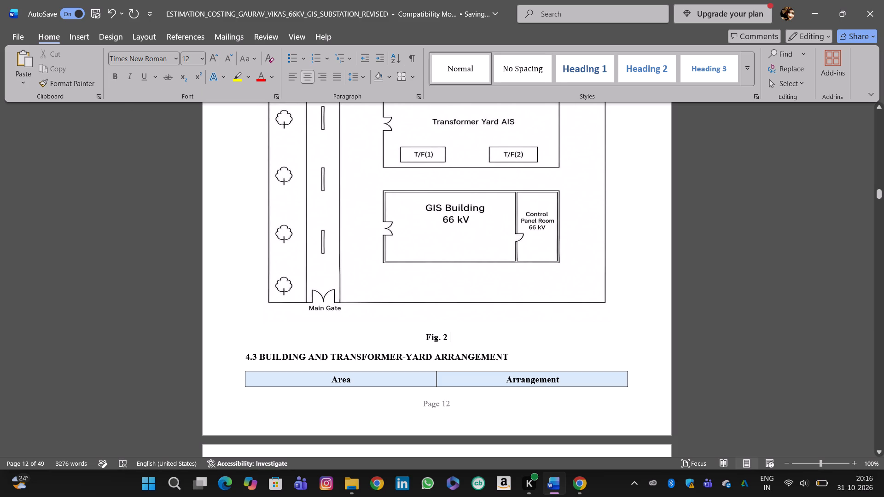
pyautogui.write('Laayout')
pyautogui.press('space')
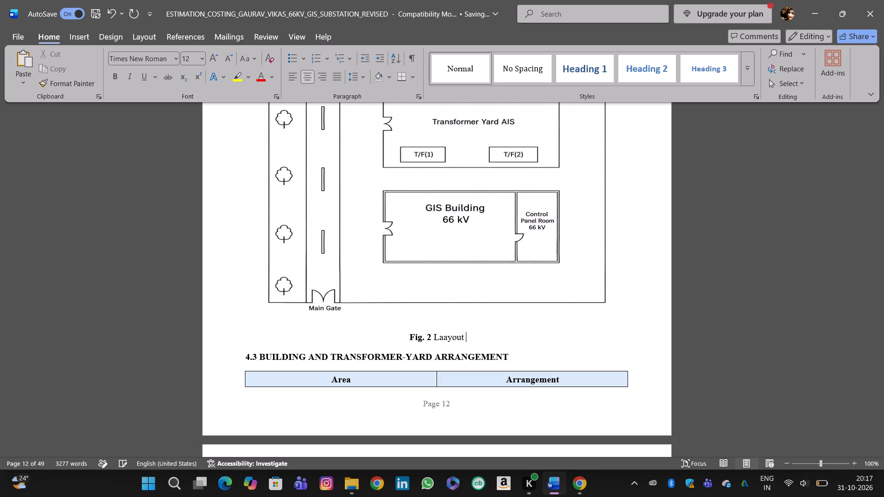
pyautogui.write('Diagram')
pyautogui.press('space')
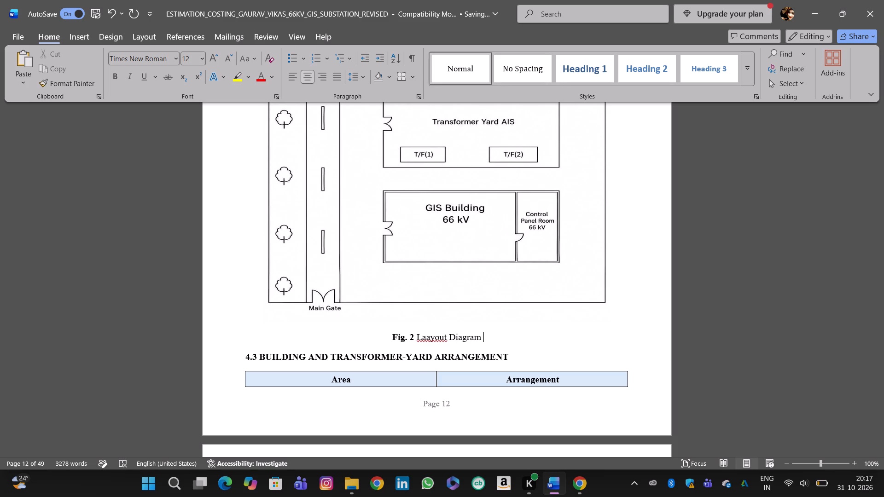
pyautogui.hotkey('shift', 'o')
pyautogui.press('BackSpace')
pyautogui.press('o')
pyautogui.write('f Subs')
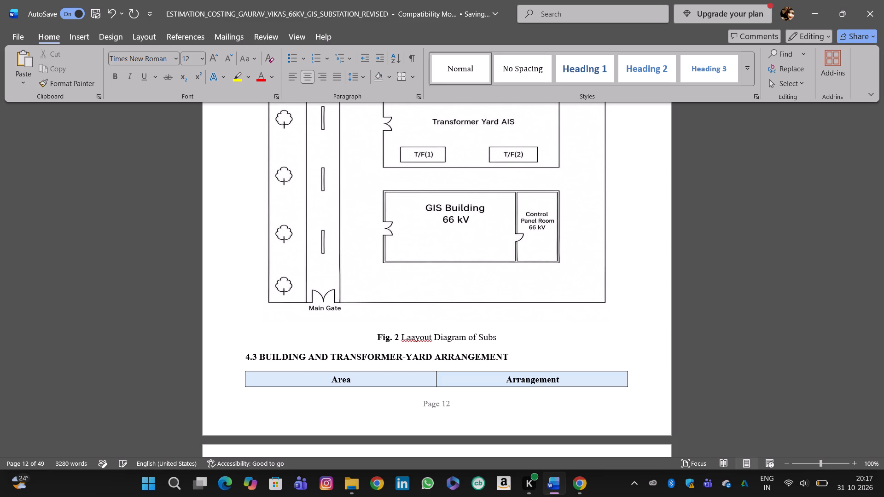
pyautogui.write('tay')
pyautogui.press('BackSpace')
pyautogui.write('tion')
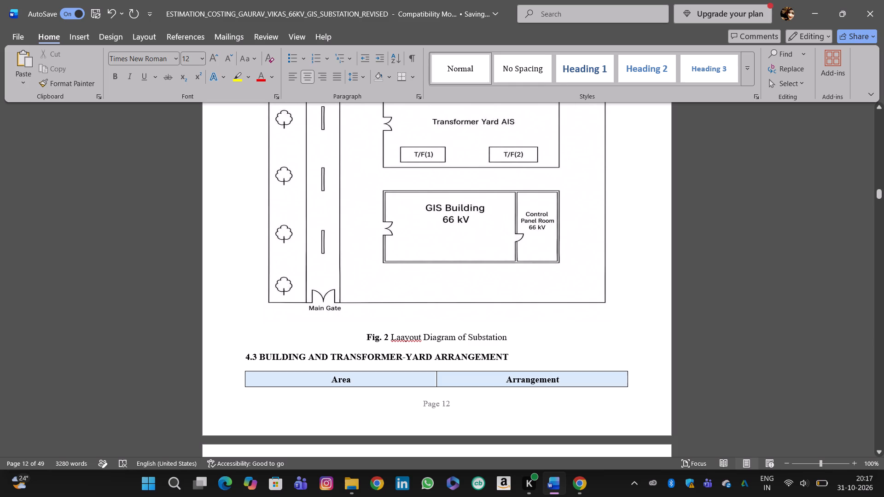
pyautogui.click(403, 335)
pyautogui.press('BackSpace')
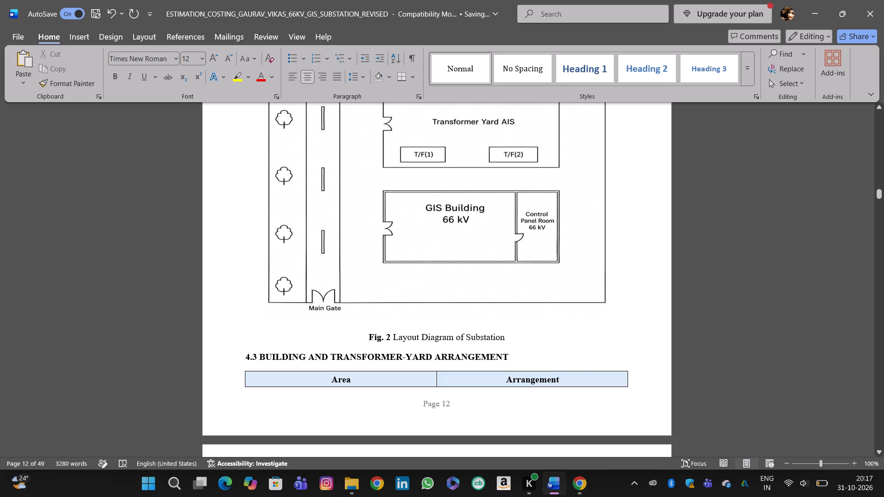
# Insert two blank lines before heading 4.3 so the heading and its whole table start on page 13.
pyautogui.scroll(-1, 745, 308)
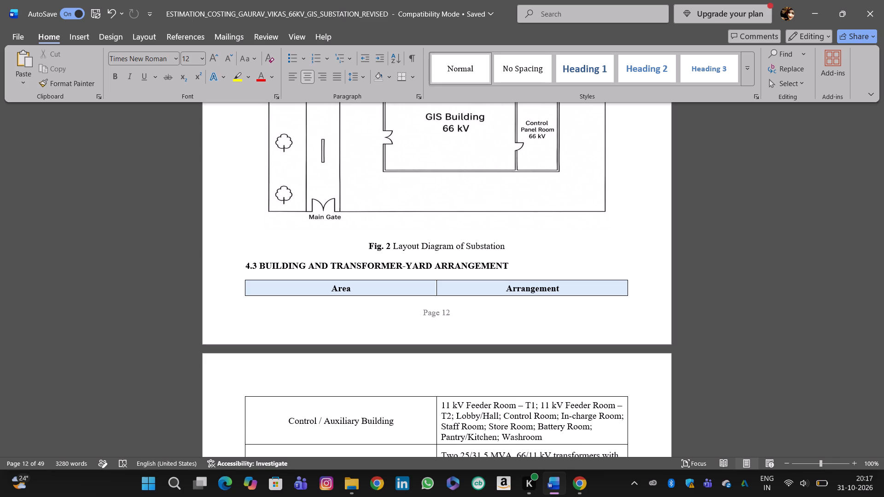
pyautogui.scroll(-4, 253, 261)
pyautogui.scroll(3, 253, 261)
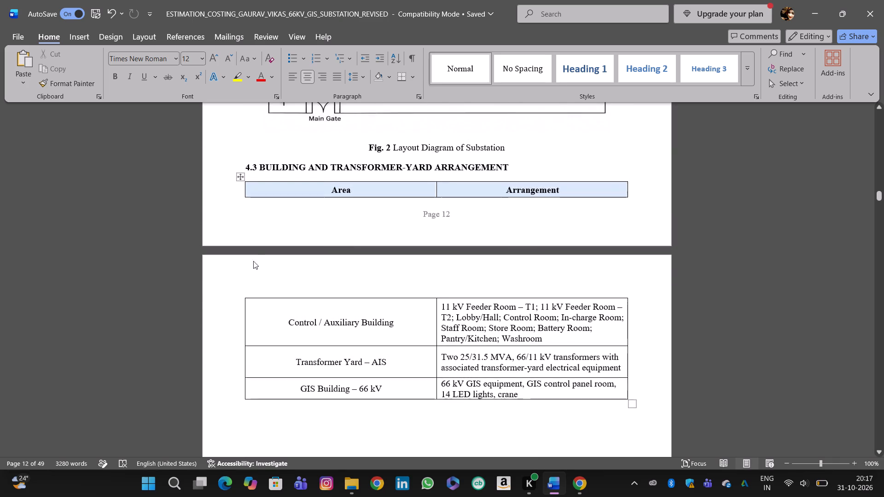
pyautogui.scroll(1, 253, 261)
pyautogui.click(243, 215)
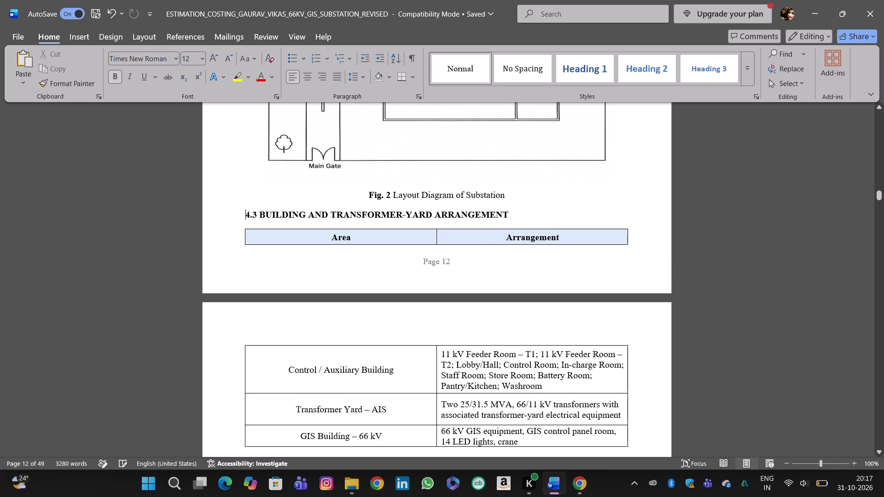
pyautogui.press('Return')
pyautogui.press('Return')
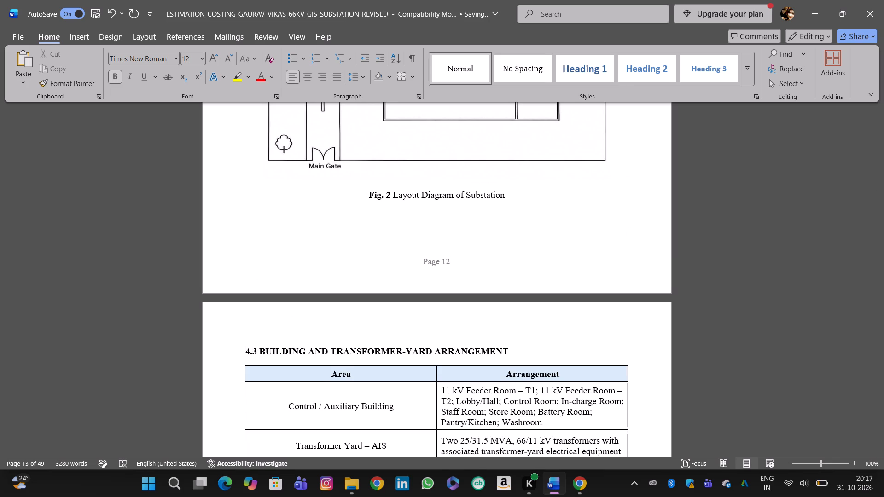
# Increase the height of the GIS Building – 66 kV row slightly in the table under heading 4.3.
pyautogui.scroll(-3, 243, 215)
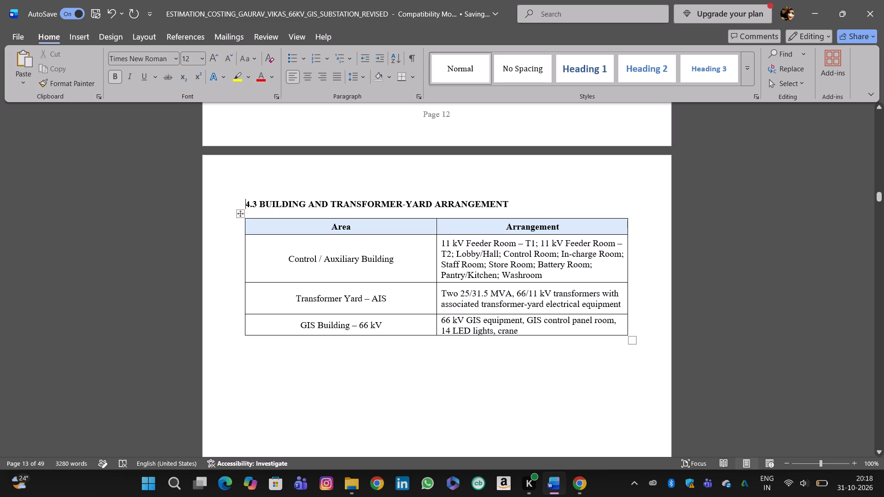
pyautogui.moveTo(619, 335); pyautogui.dragTo(619, 363)
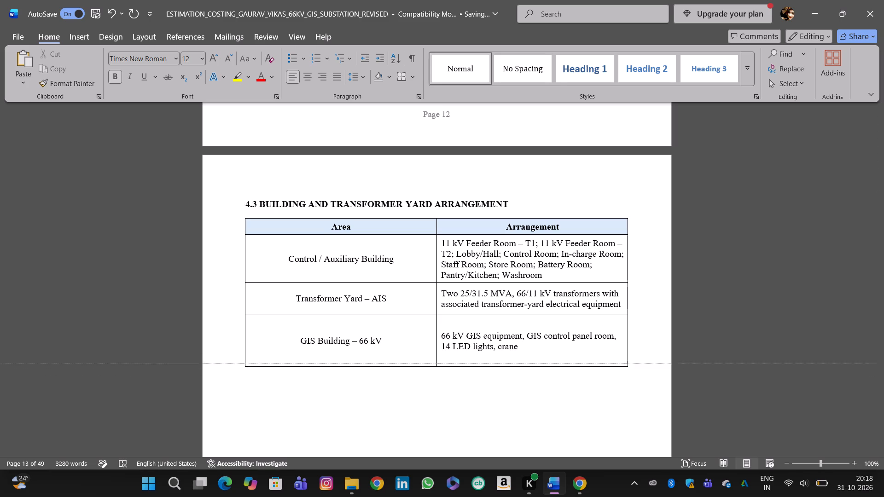
pyautogui.moveTo(619, 363); pyautogui.dragTo(619, 345)
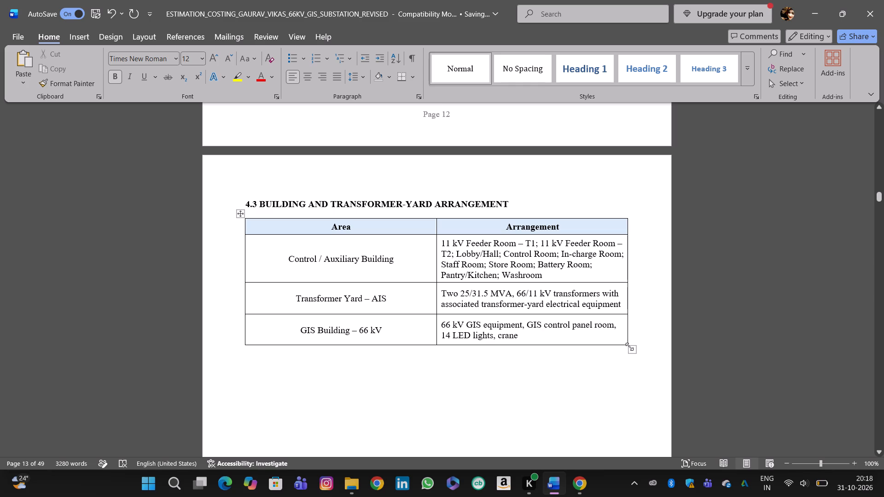
# Stretch the whole table under heading 4.3 vertically, keeping its width, so all its rows become taller.
pyautogui.moveTo(629, 347); pyautogui.dragTo(628, 401)
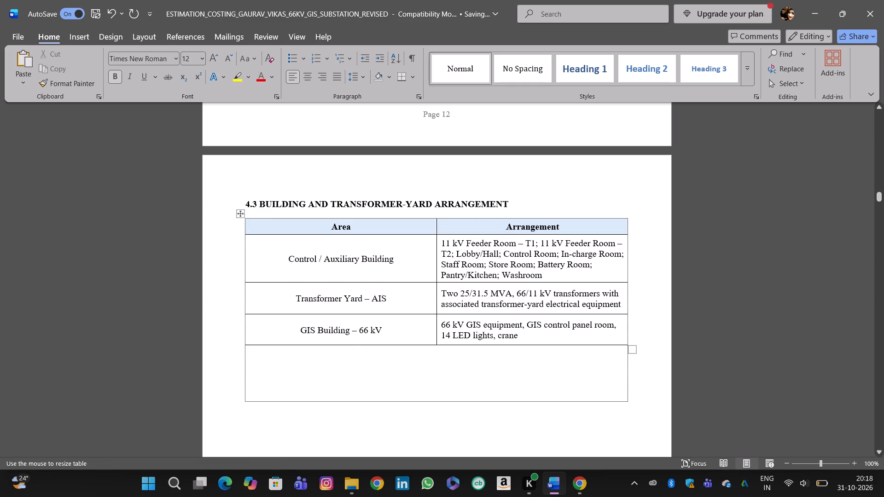
pyautogui.moveTo(628, 401); pyautogui.dragTo(628, 404)
pyautogui.click(765, 357)
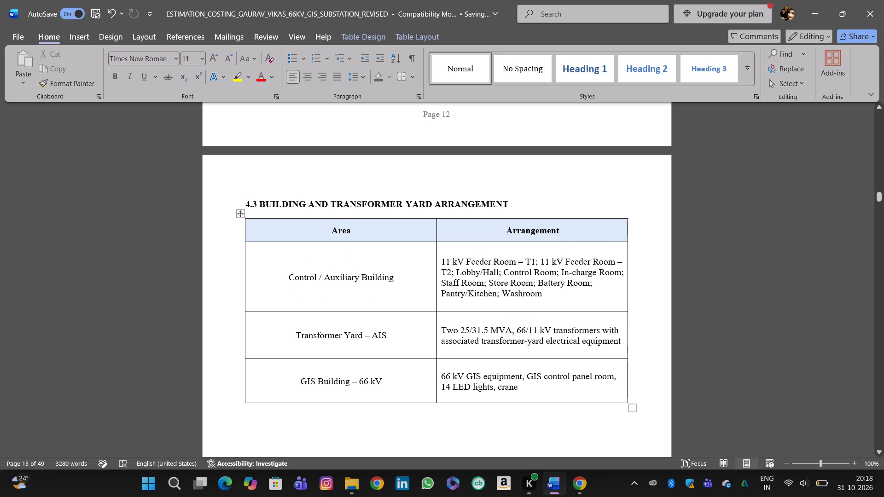
# Review the resized 4.3 table's page and the Chapter 5 equipment table, cable selection and protective devices sections.
pyautogui.scroll(-2, 765, 357)
pyautogui.hscroll(1, 765, 357)
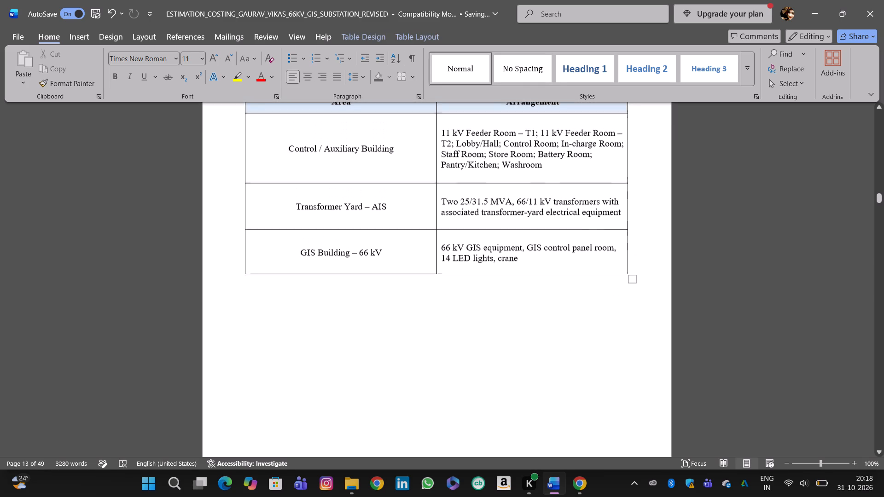
pyautogui.hscroll(1, 765, 357)
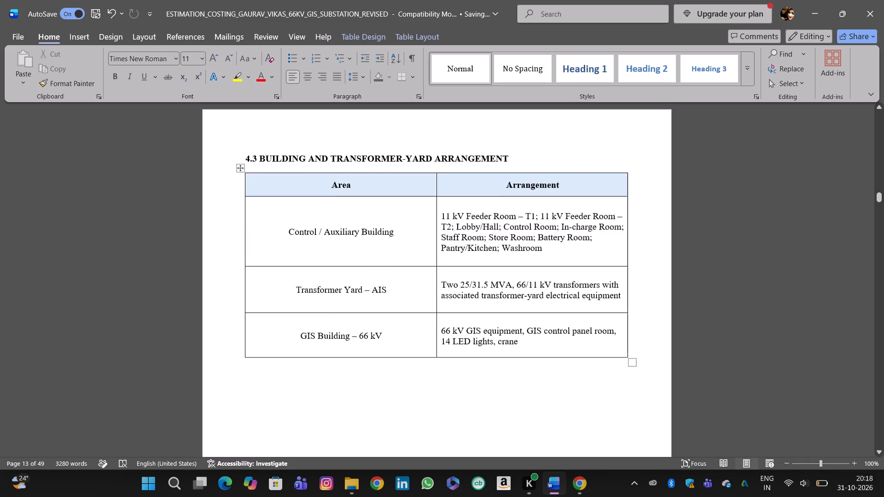
pyautogui.hscroll(1, 765, 357)
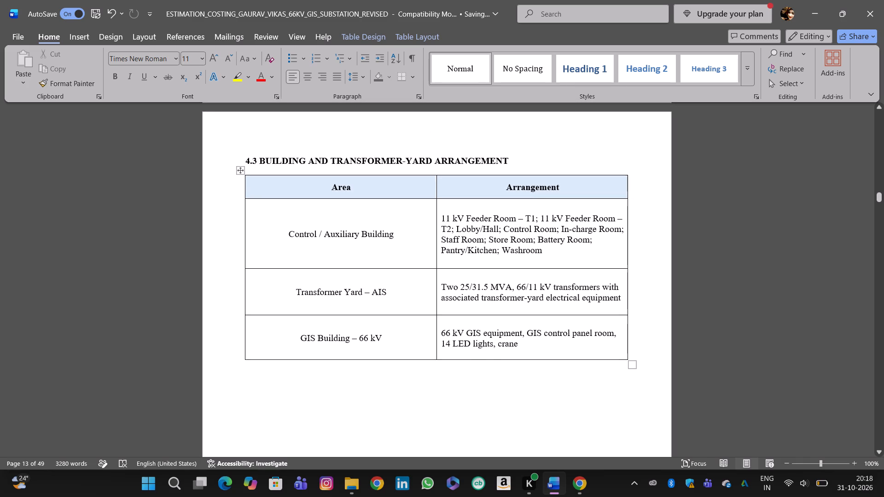
pyautogui.hscroll(2, 765, 357)
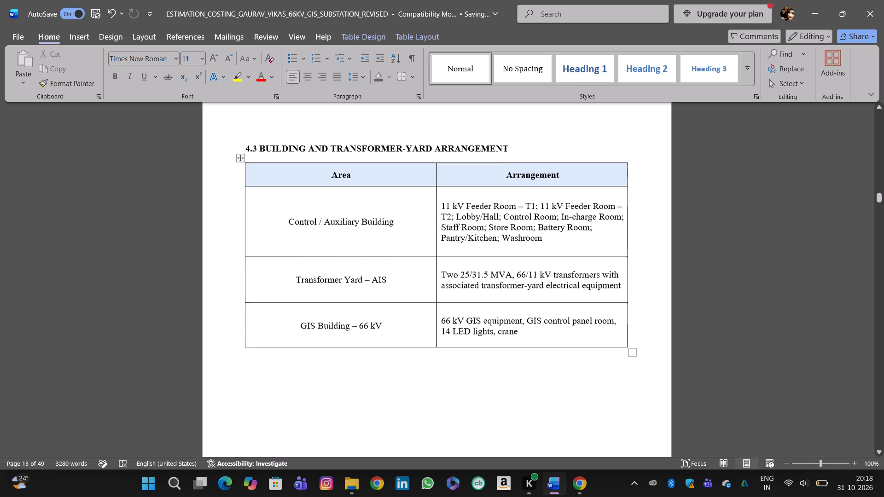
pyautogui.hscroll(1, 765, 357)
pyautogui.scroll(-5, 765, 357)
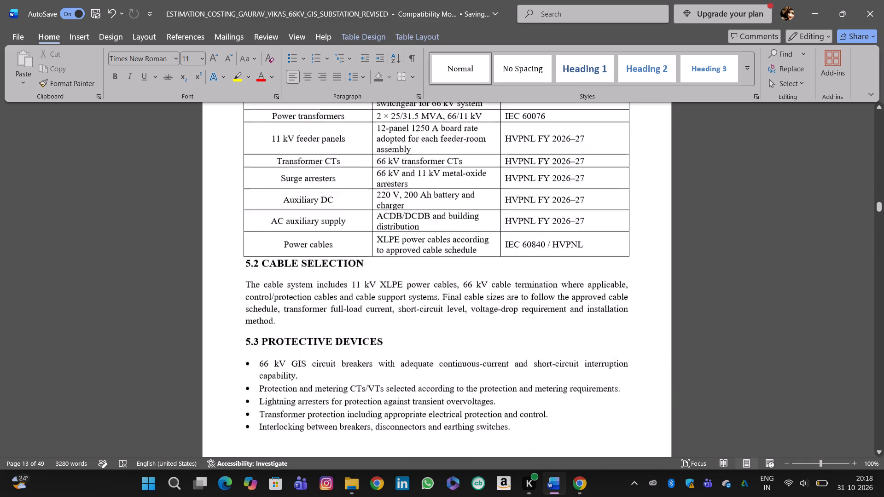
pyautogui.scroll(2, 765, 357)
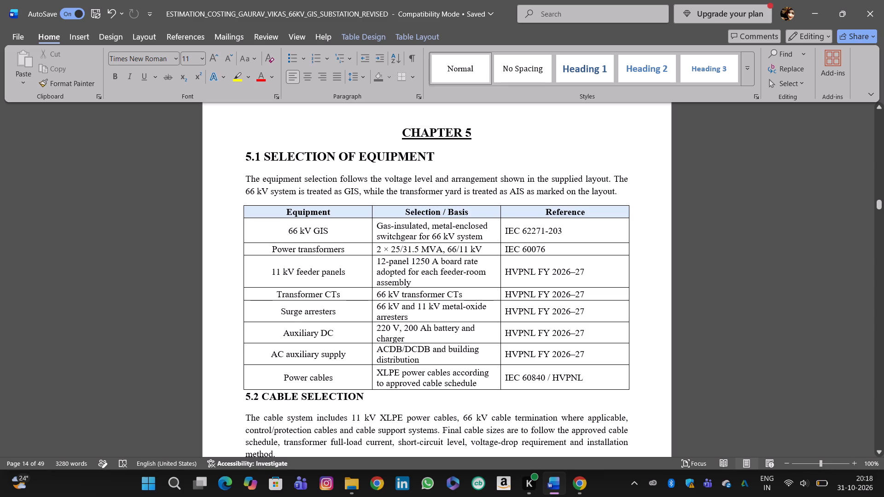
# Review the layout diagram page, the heading 4.3 table, the Chapter 5 sections and the equipment cost table that follows.
pyautogui.scroll(7, 841, 254)
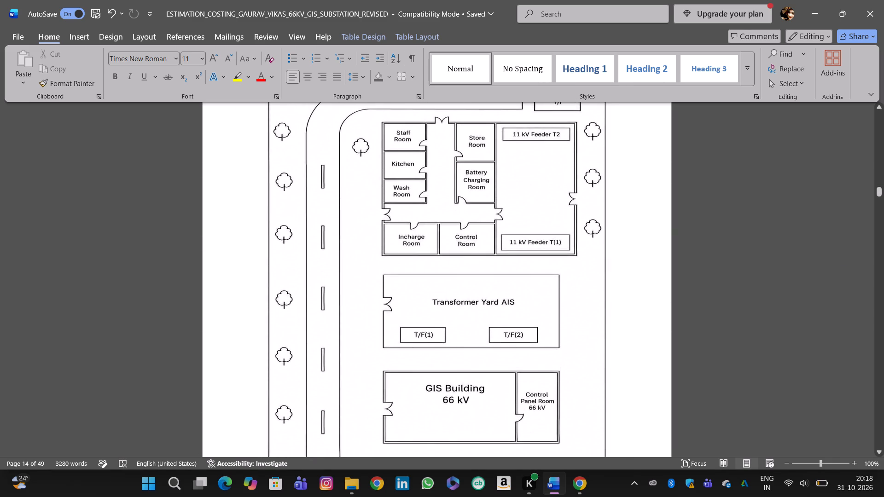
pyautogui.scroll(-4, 841, 254)
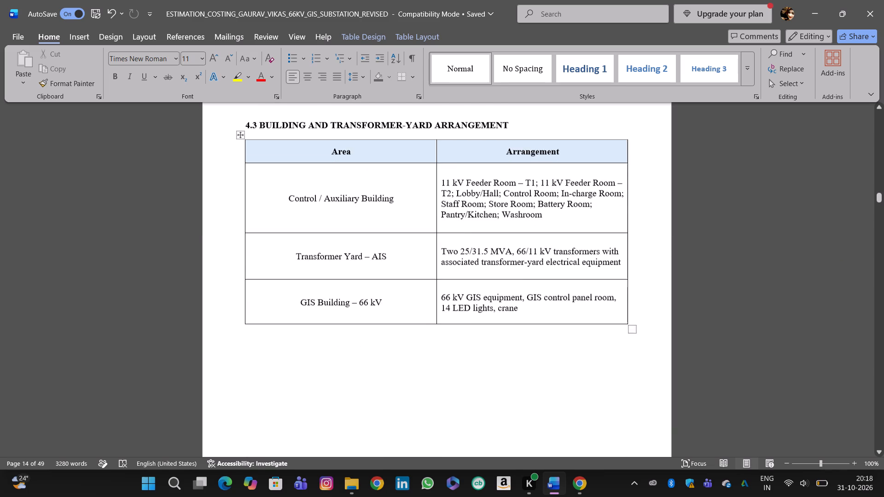
pyautogui.scroll(-5, 841, 254)
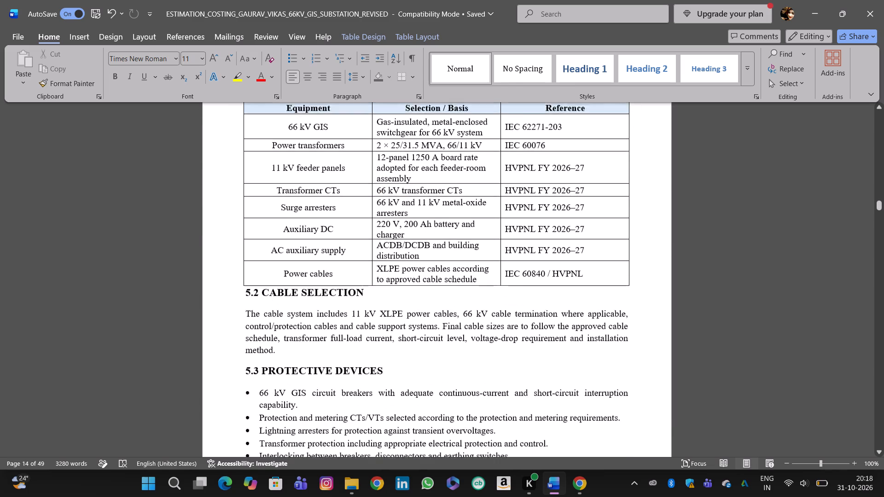
pyautogui.scroll(-1, 841, 254)
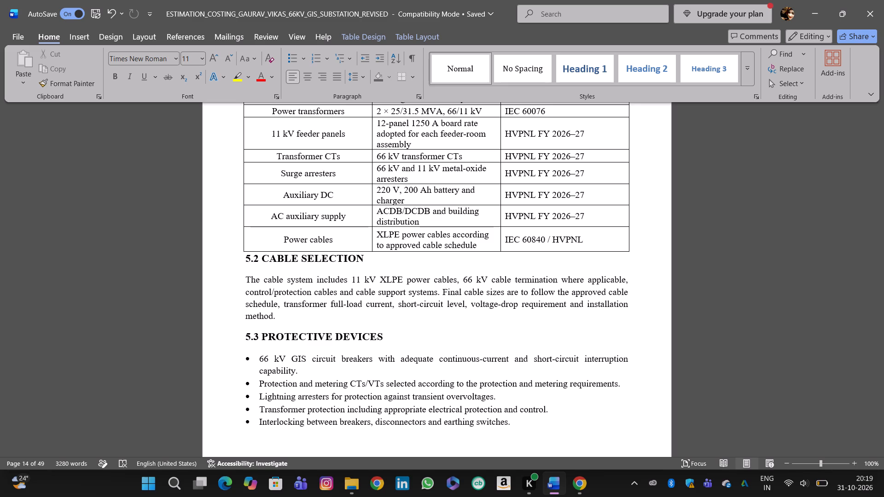
pyautogui.scroll(-20, 244, 258)
pyautogui.scroll(-20, 244, 258)
pyautogui.scroll(-20, 244, 258)
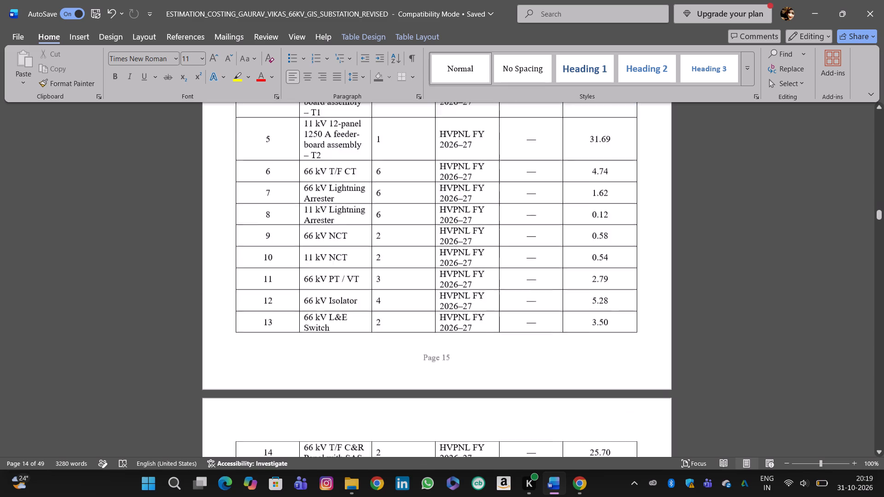
# Review the report's closing pages from the Rate and Estimation Basis table back through the photographs to the Battery Charger Room picture.
pyautogui.scroll(-20, 244, 258)
pyautogui.scroll(-20, 244, 258)
pyautogui.scroll(-20, 244, 258)
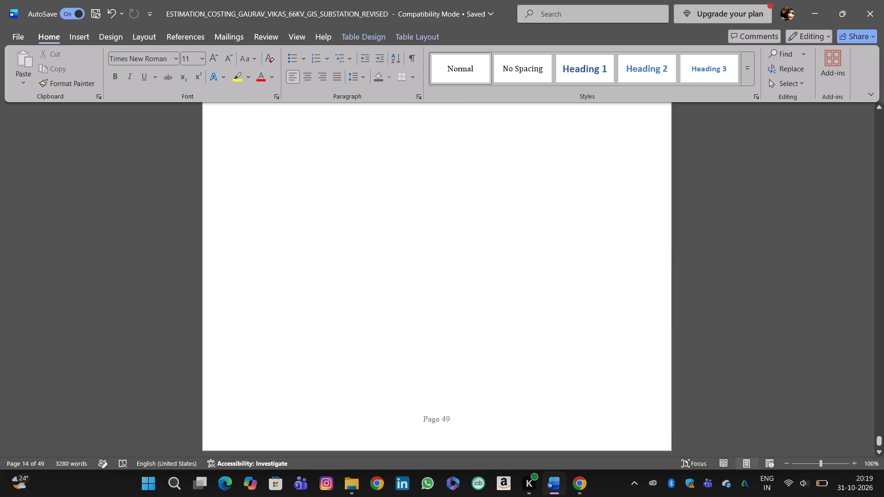
pyautogui.scroll(-6, 244, 258)
pyautogui.scroll(3, 296, 256)
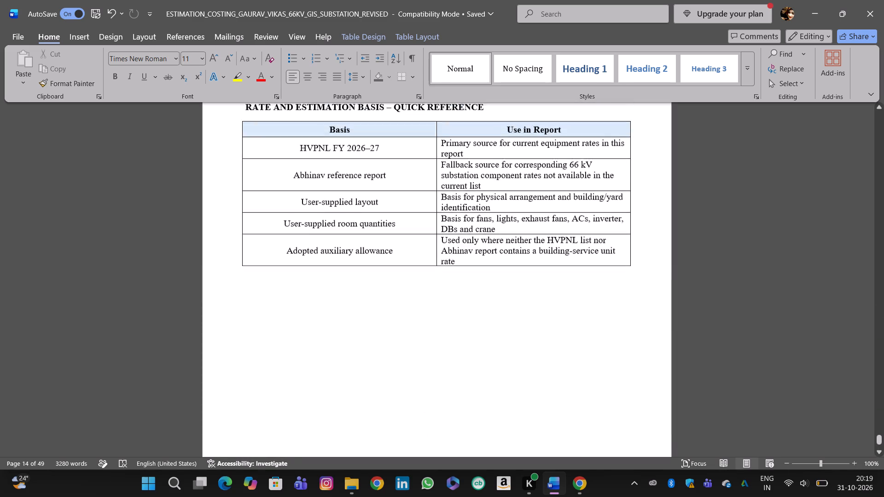
pyautogui.scroll(10, 296, 256)
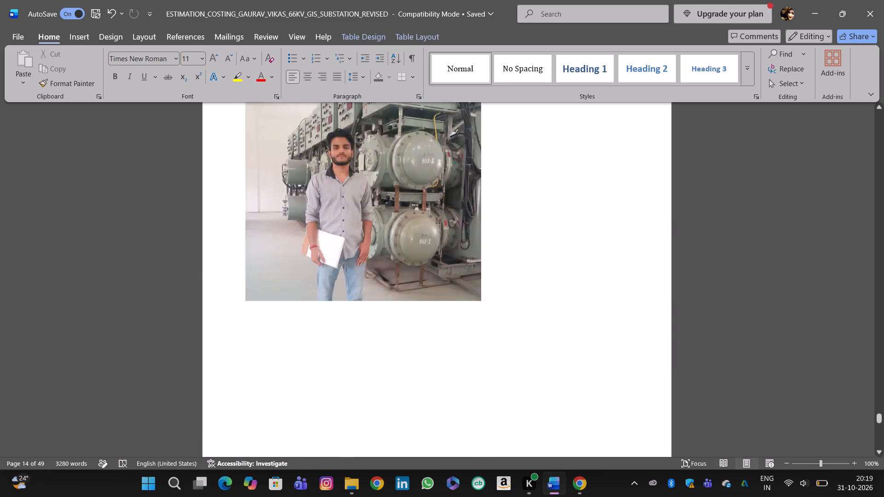
pyautogui.scroll(9, 296, 256)
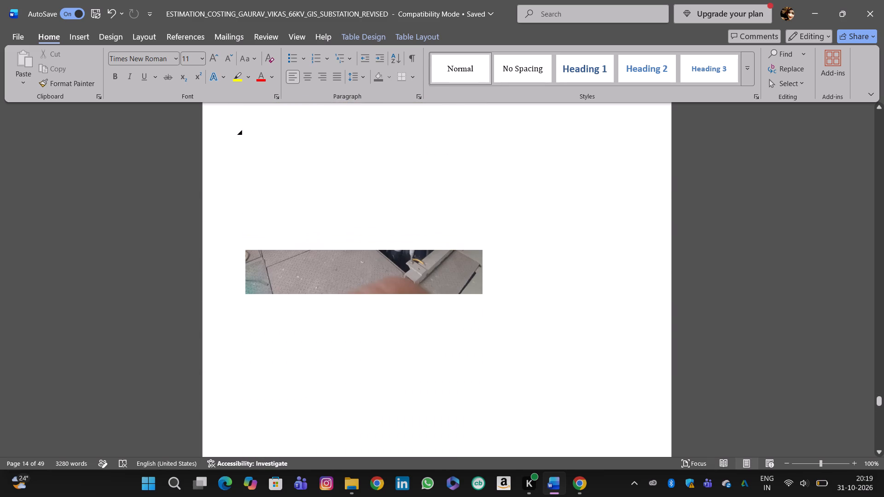
pyautogui.scroll(2, 296, 256)
pyautogui.scroll(20, 547, 305)
pyautogui.scroll(20, 547, 305)
pyautogui.scroll(20, 547, 305)
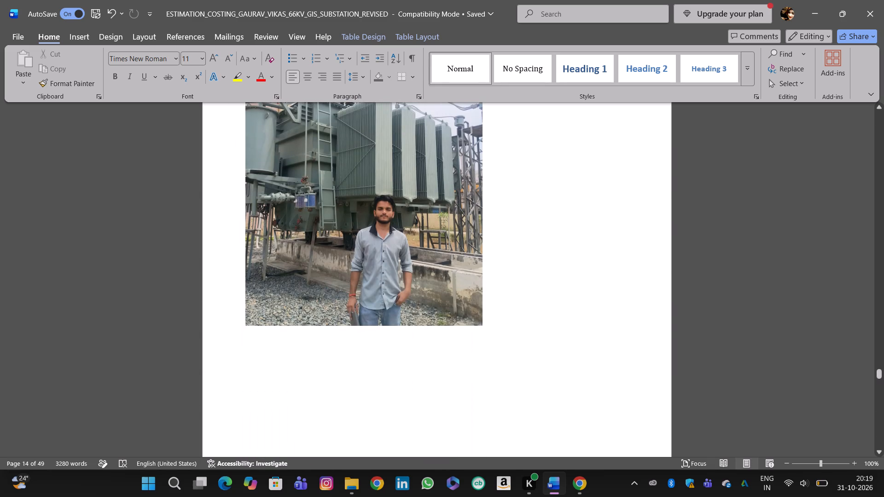
pyautogui.tripleClick(880, 107)
pyautogui.click(880, 107)
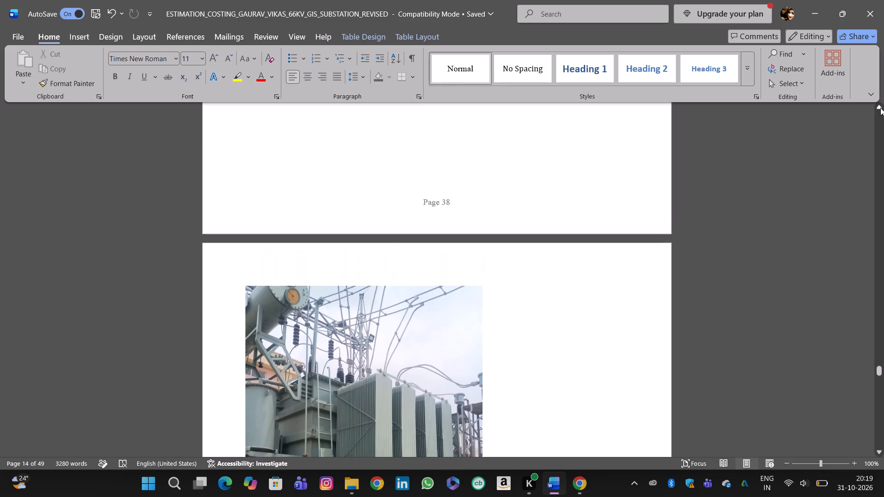
pyautogui.press('Up')
pyautogui.press('Up')
pyautogui.press('Up')
pyautogui.press('Up')
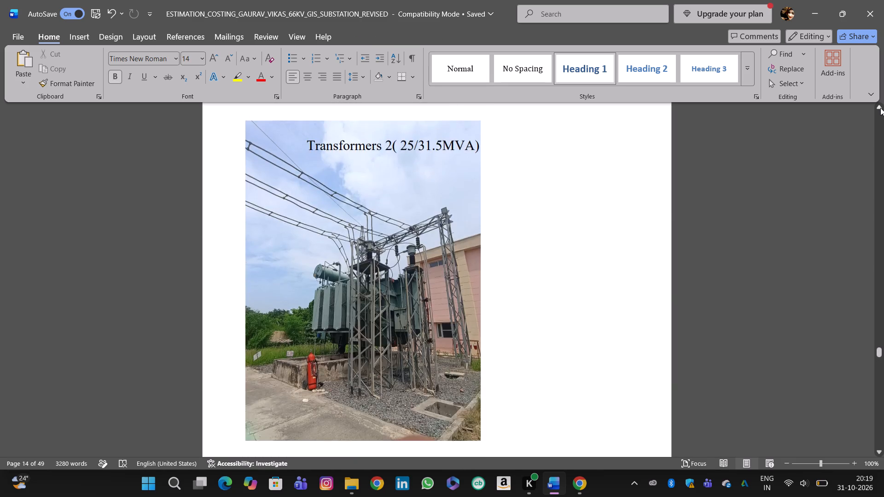
pyautogui.press('Up')
pyautogui.press('Up')
pyautogui.press('Up')
pyautogui.press('Up')
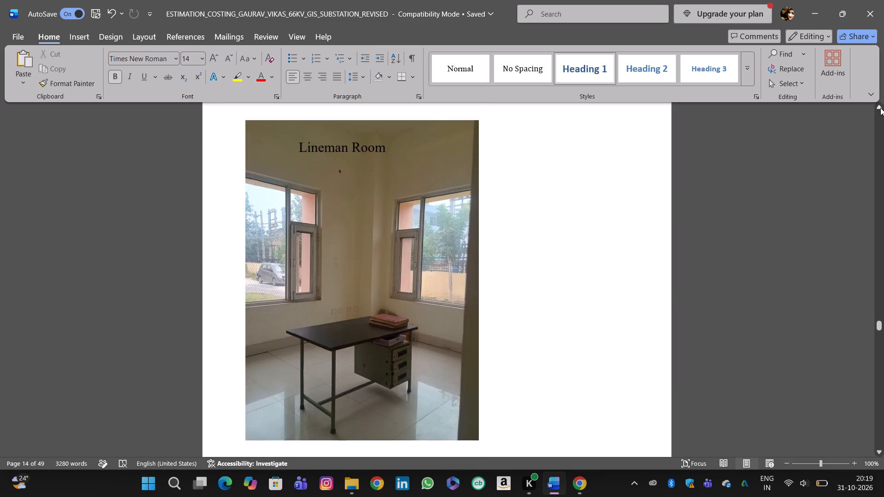
pyautogui.press('Up')
pyautogui.press('Up')
pyautogui.press('Up')
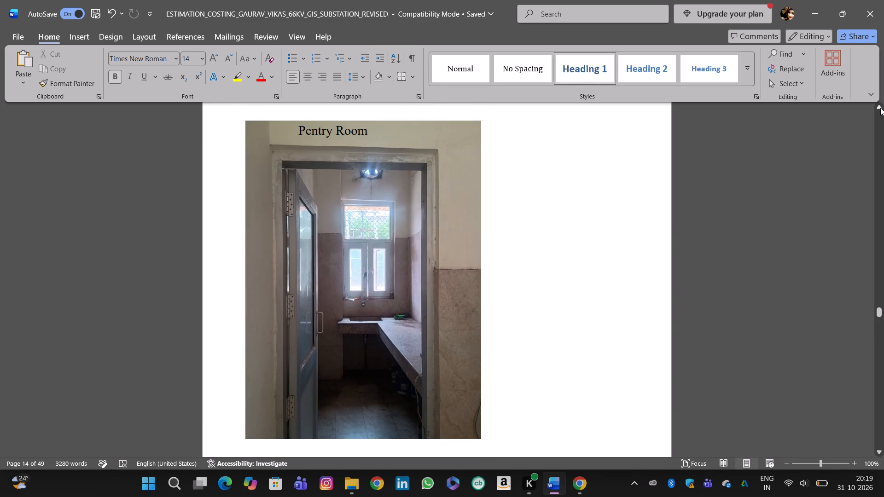
pyautogui.press('Up')
pyautogui.press('Up')
pyautogui.press('Up')
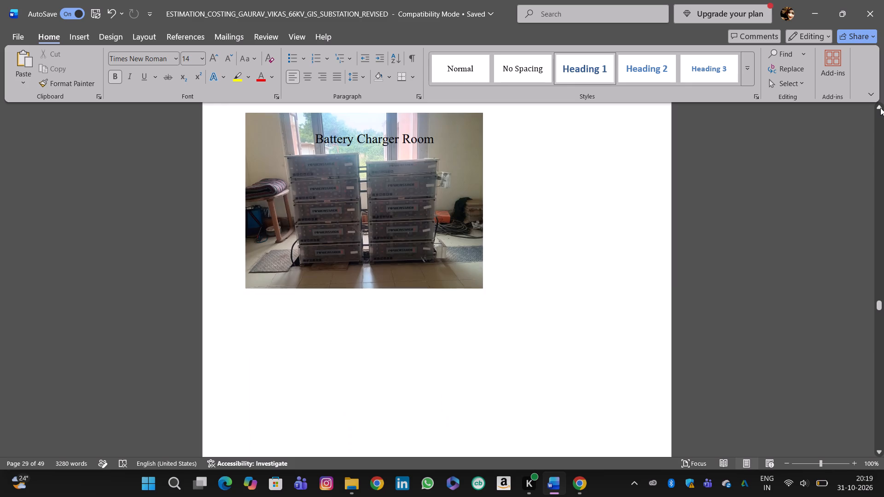
# Review the framed site photographs before the Battery Charger Room picture, going back to the Chapter 8 opening and the page before it.
pyautogui.press('Up')
pyautogui.press('Up')
pyautogui.press('Up')
pyautogui.press('Up')
pyautogui.press('Up')
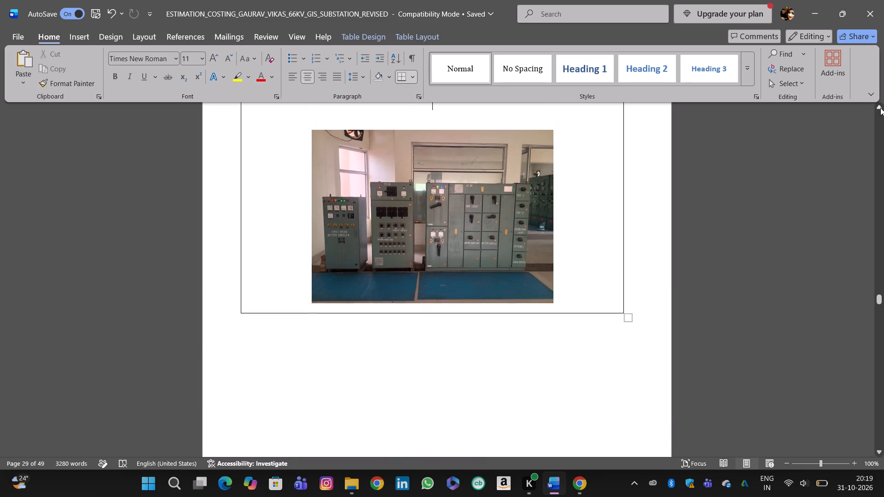
pyautogui.press('Up')
pyautogui.press('Up')
pyautogui.press('Up')
pyautogui.press('Up')
pyautogui.press('Up')
pyautogui.press('Up')
pyautogui.press('Up')
pyautogui.press('Up')
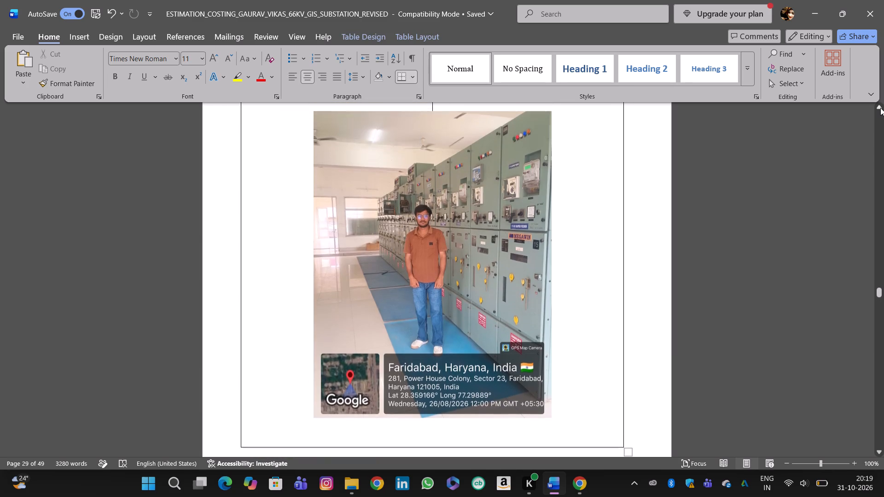
pyautogui.press('Up')
pyautogui.press('Up')
pyautogui.press('Up')
pyautogui.press('Up')
pyautogui.press('Up')
pyautogui.press('Up')
pyautogui.press('Up')
pyautogui.press('Up')
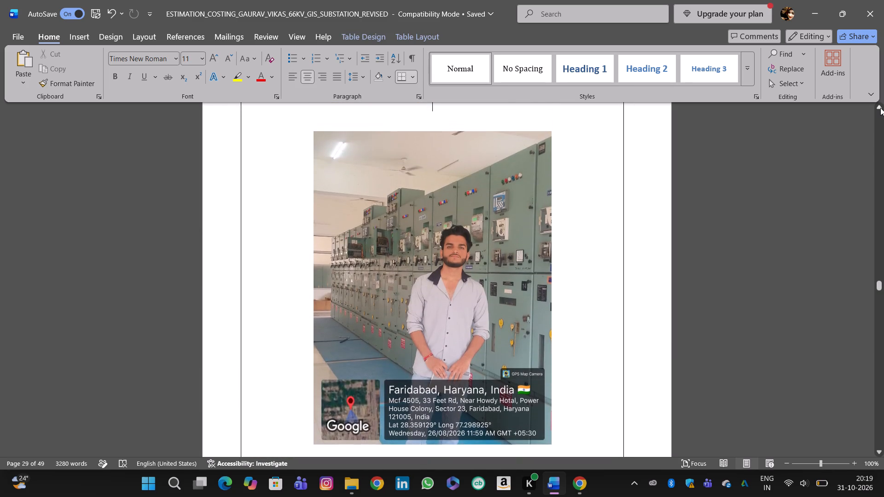
pyautogui.press('Up')
pyautogui.press('Up')
pyautogui.press('Up')
pyautogui.press('Up')
pyautogui.press('Up')
pyautogui.press('Up')
pyautogui.press('Up')
pyautogui.press('Up')
pyautogui.press('Up')
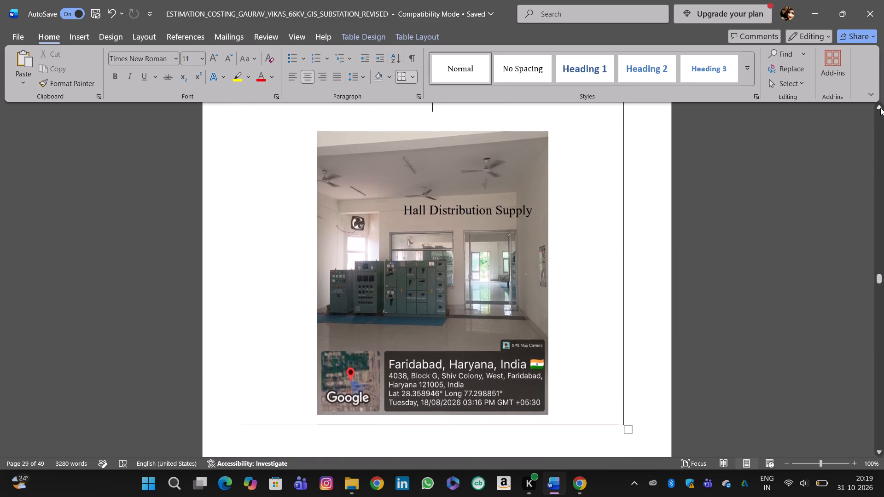
pyautogui.press('Up')
pyautogui.press('Up')
pyautogui.press('Up')
pyautogui.press('Up')
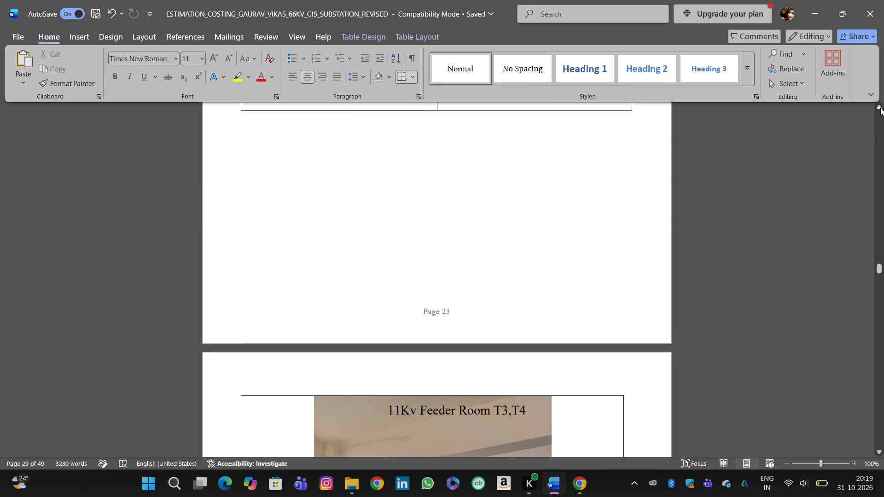
pyautogui.press('Up')
pyautogui.press('Up')
pyautogui.press('Up')
pyautogui.press('Up')
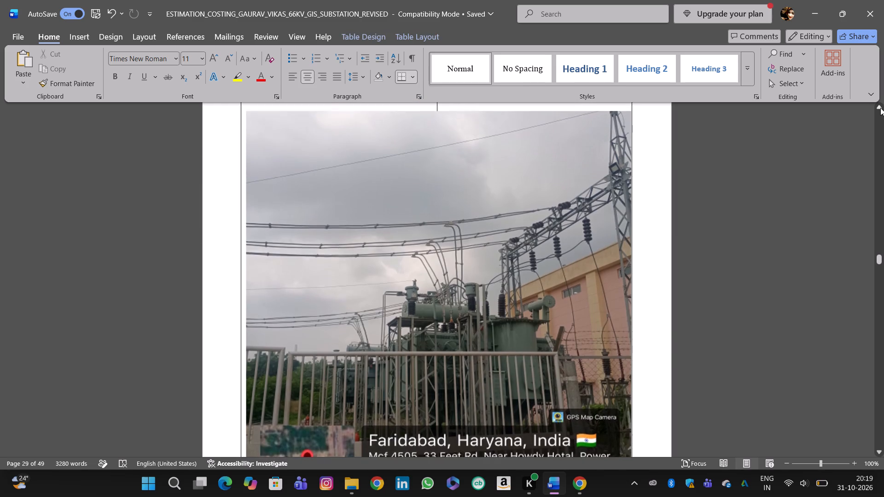
pyautogui.press('Up')
pyautogui.press('Up')
pyautogui.press('Up')
pyautogui.press('Up')
pyautogui.press('Up')
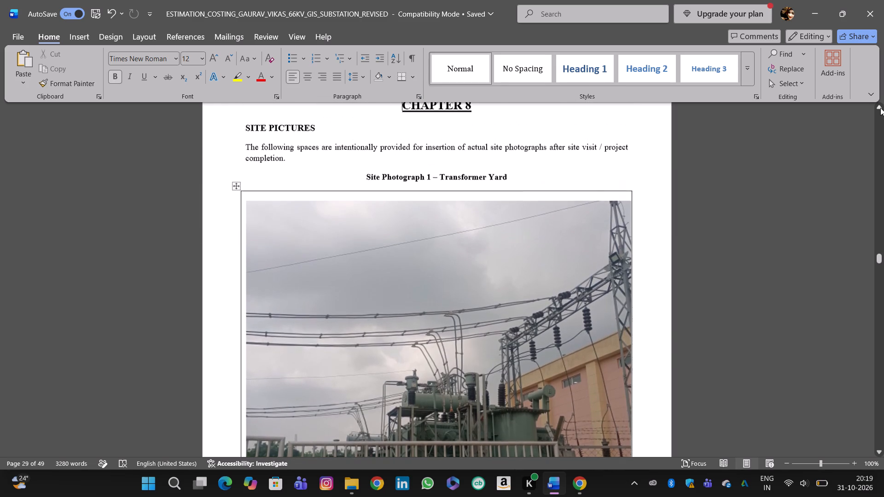
pyautogui.press('Up')
pyautogui.press('Up')
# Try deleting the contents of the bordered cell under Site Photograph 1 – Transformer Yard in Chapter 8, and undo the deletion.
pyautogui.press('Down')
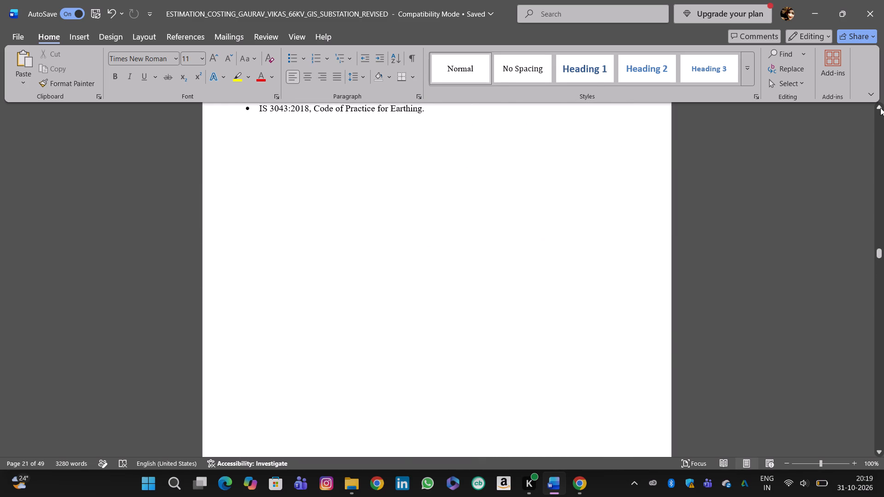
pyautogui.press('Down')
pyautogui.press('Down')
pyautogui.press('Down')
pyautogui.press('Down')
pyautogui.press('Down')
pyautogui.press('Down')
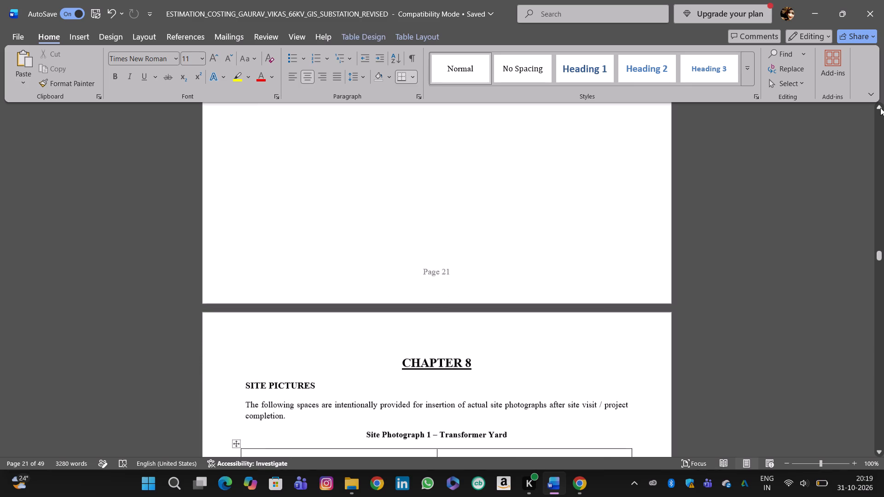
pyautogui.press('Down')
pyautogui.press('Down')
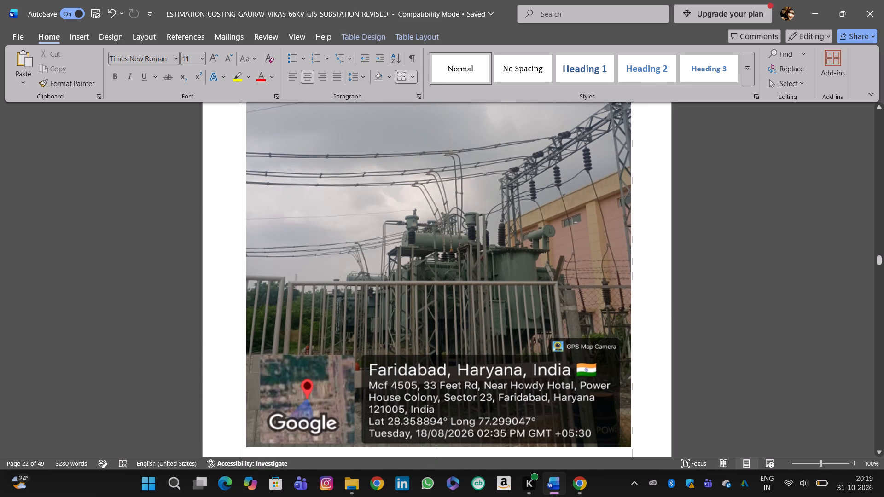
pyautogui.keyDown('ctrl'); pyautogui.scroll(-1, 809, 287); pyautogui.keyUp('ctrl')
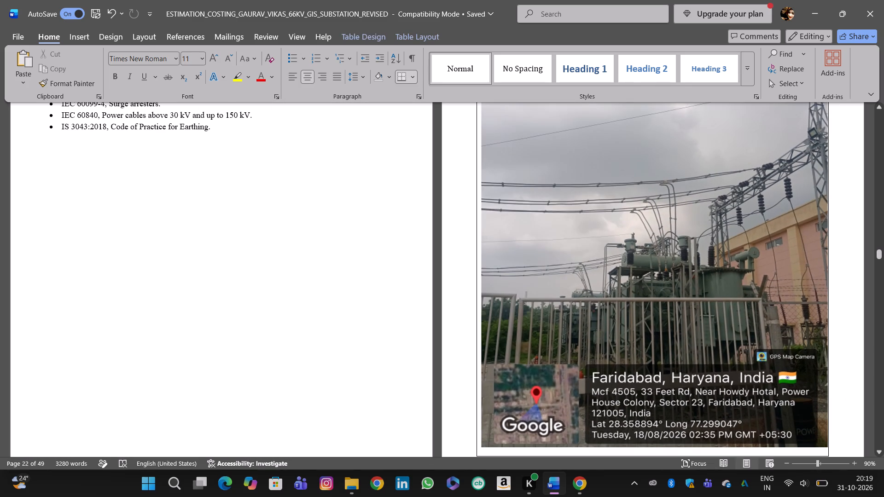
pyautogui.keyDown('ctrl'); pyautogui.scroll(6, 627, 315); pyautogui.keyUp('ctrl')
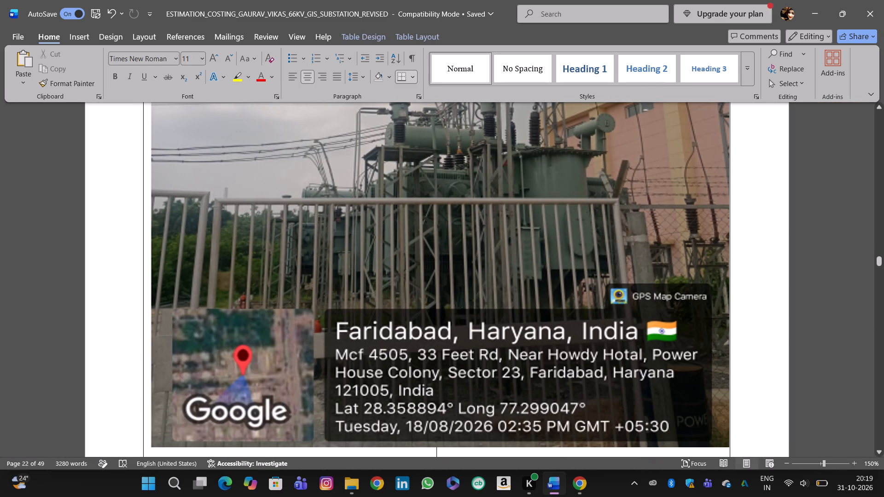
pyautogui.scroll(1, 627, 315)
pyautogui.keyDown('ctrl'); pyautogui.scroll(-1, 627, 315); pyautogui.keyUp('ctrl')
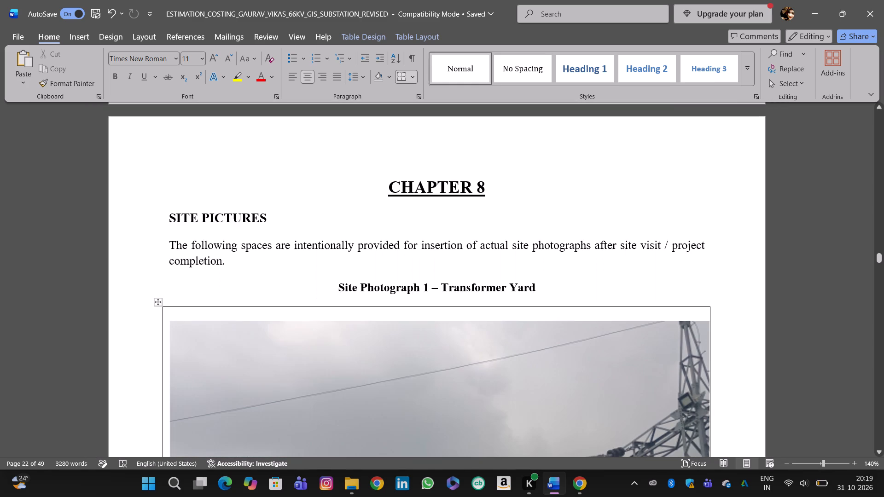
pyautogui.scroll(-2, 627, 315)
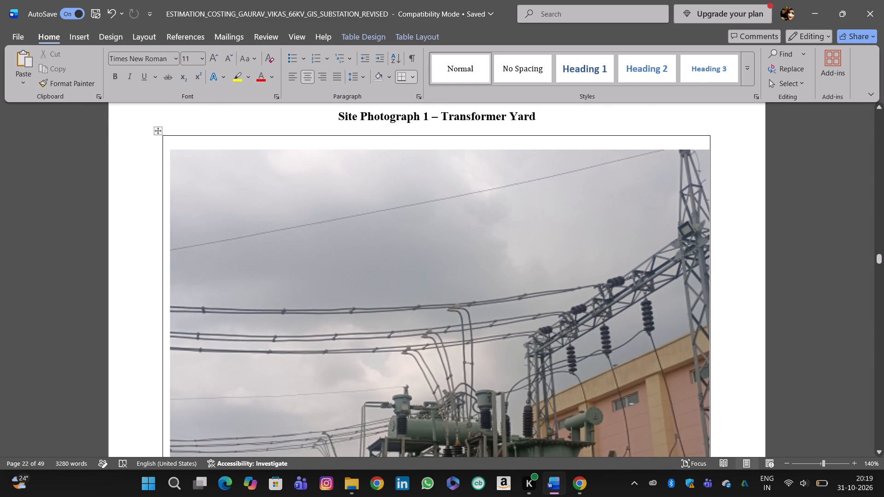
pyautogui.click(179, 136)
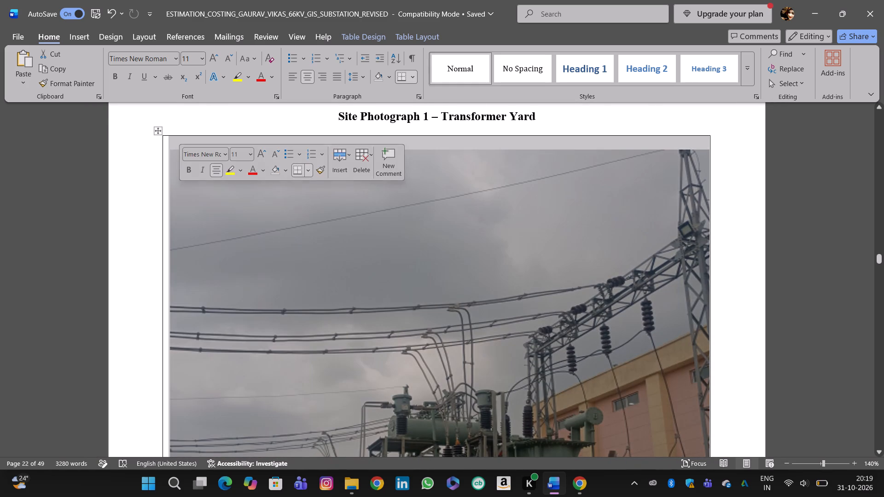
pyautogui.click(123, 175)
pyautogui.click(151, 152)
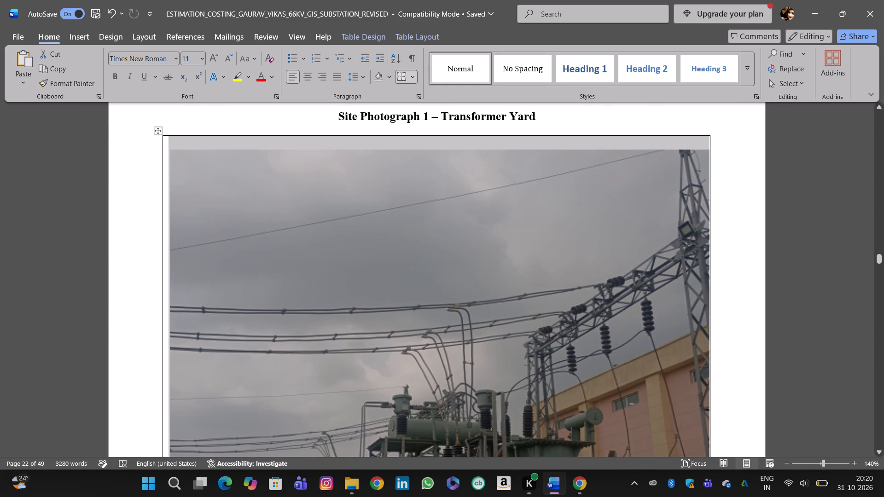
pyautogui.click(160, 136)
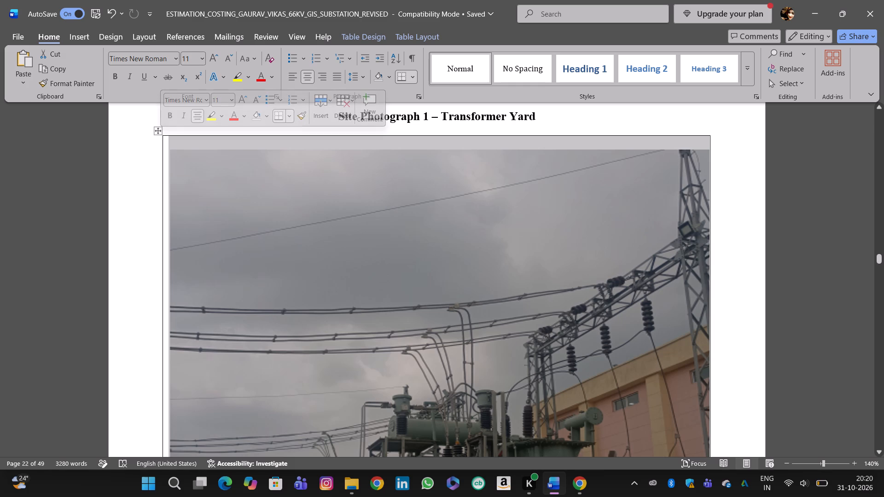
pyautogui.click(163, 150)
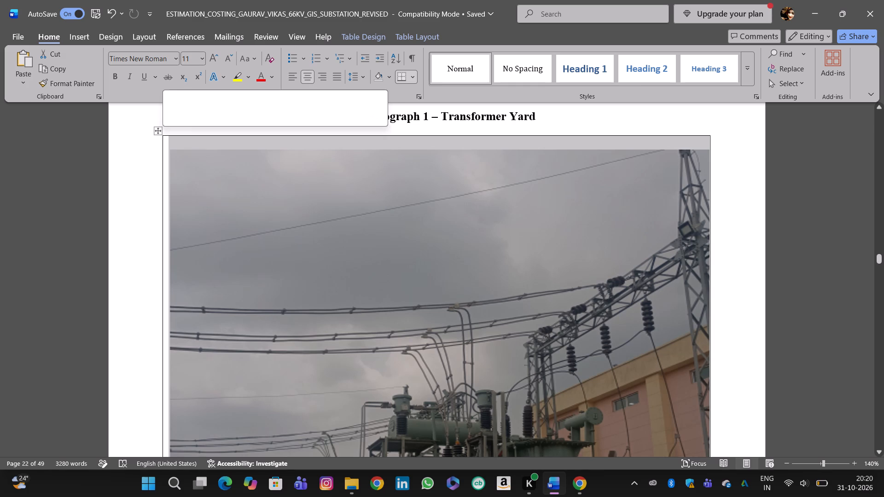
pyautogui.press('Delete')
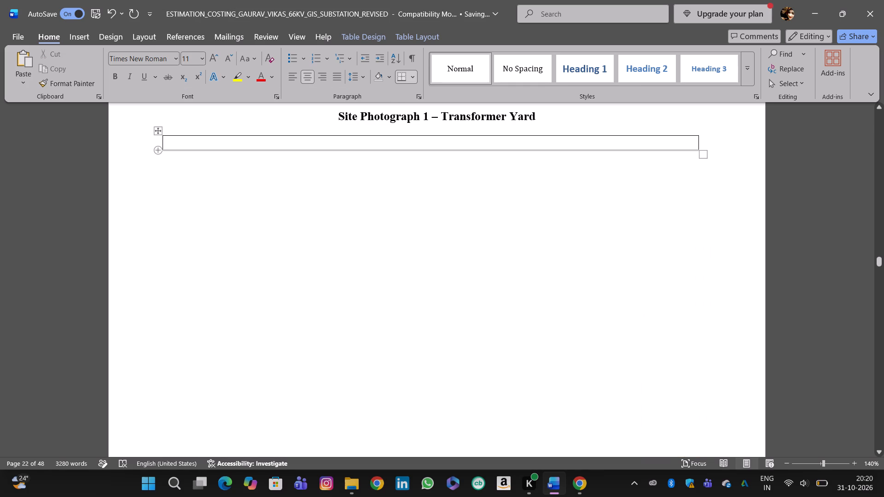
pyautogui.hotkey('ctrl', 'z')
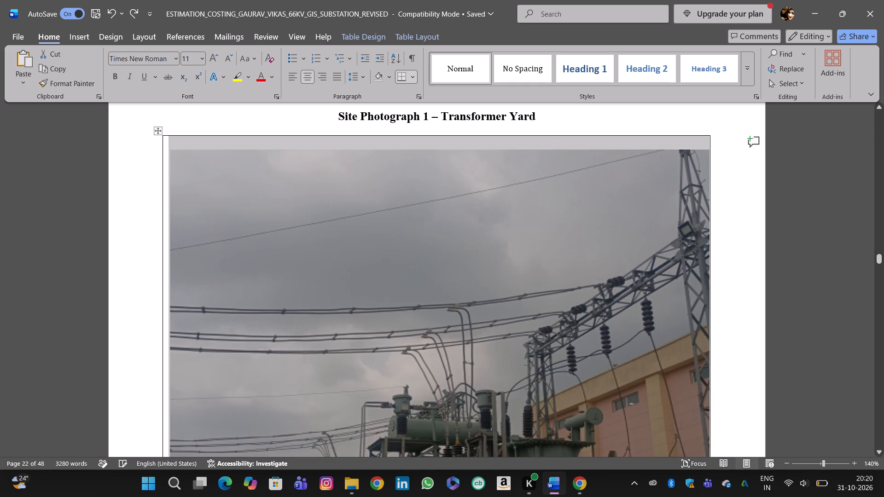
# Shrink the Site Photograph 1 – Transformer Yard picture in Chapter 8 proportionally to about three-quarters of its size, keeping it centred in its frame.
pyautogui.moveTo(751, 190); pyautogui.dragTo(808, 193)
pyautogui.click(808, 193)
pyautogui.scroll(2, 808, 193)
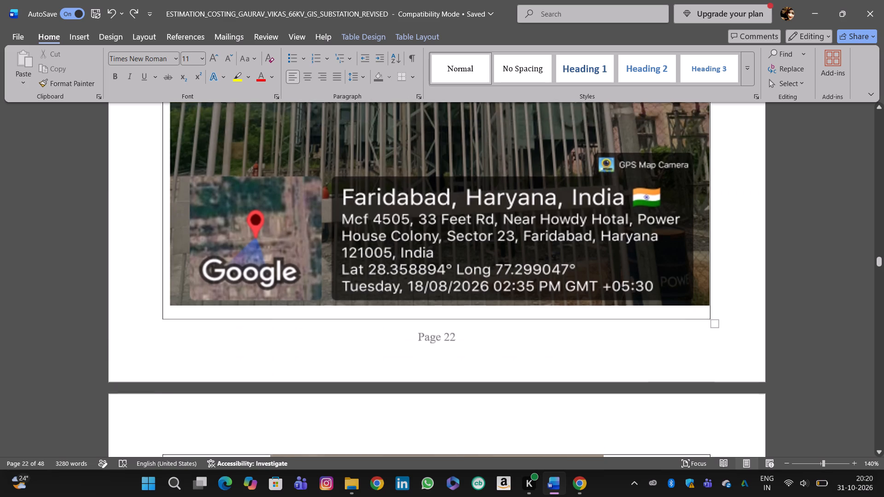
pyautogui.scroll(2, 808, 193)
pyautogui.hscroll(1, 808, 193)
pyautogui.scroll(1, 808, 193)
pyautogui.hscroll(1, 808, 193)
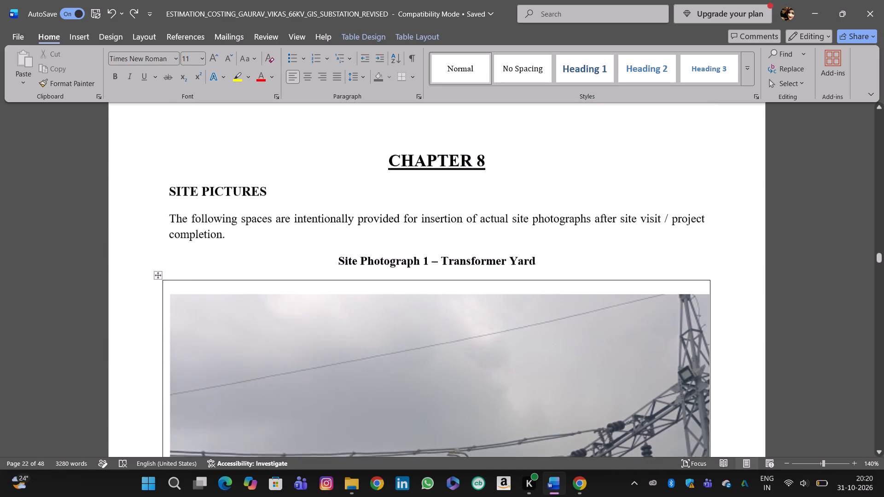
pyautogui.hscroll(1, 808, 193)
pyautogui.click(696, 229)
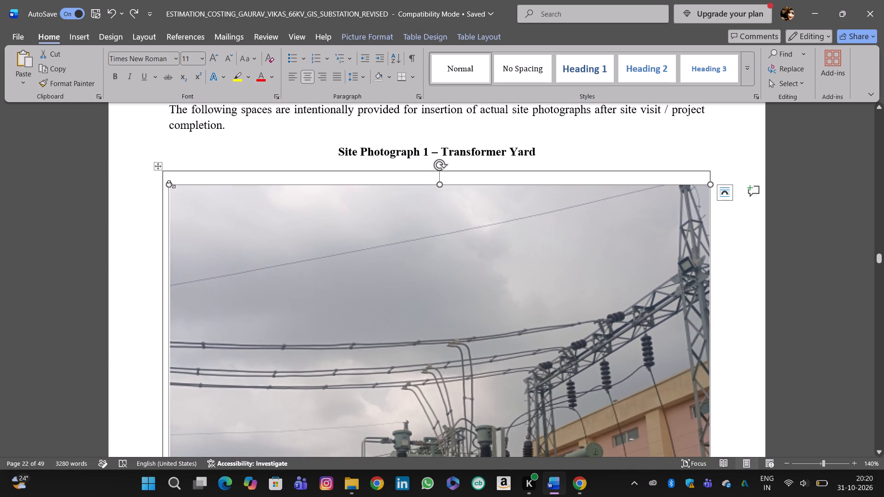
pyautogui.moveTo(171, 184); pyautogui.dragTo(385, 307)
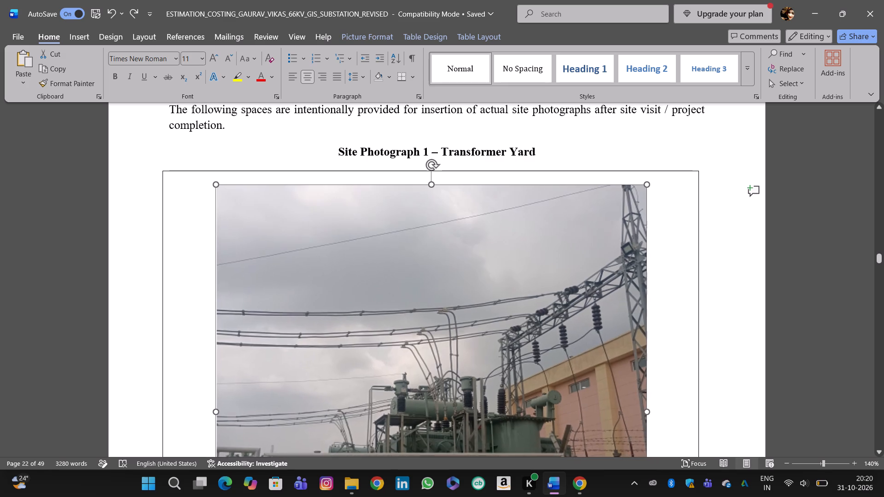
pyautogui.moveTo(385, 307); pyautogui.dragTo(411, 327)
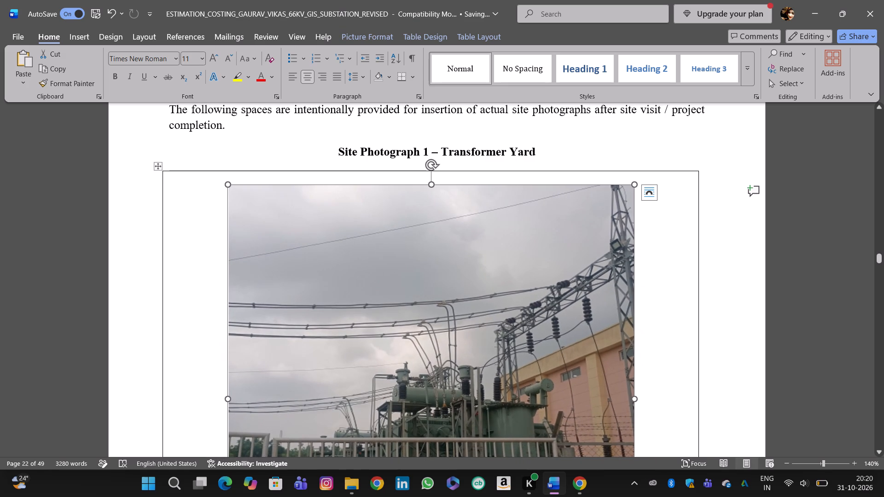
pyautogui.click(822, 335)
# Check how the resized Transformer Yard photograph fits its page and frame, along with the 11Kv Feeder Room photograph on the following page.
pyautogui.scroll(3, 771, 259)
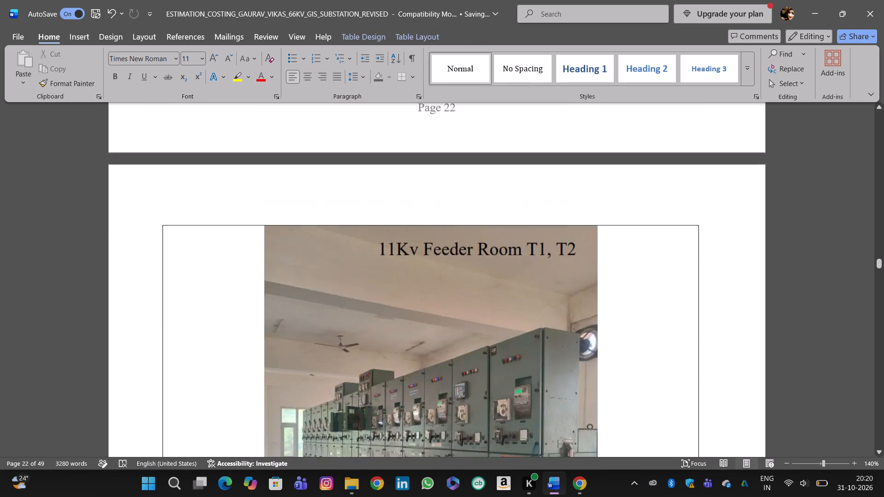
pyautogui.scroll(3, 771, 259)
pyautogui.hscroll(1, 771, 259)
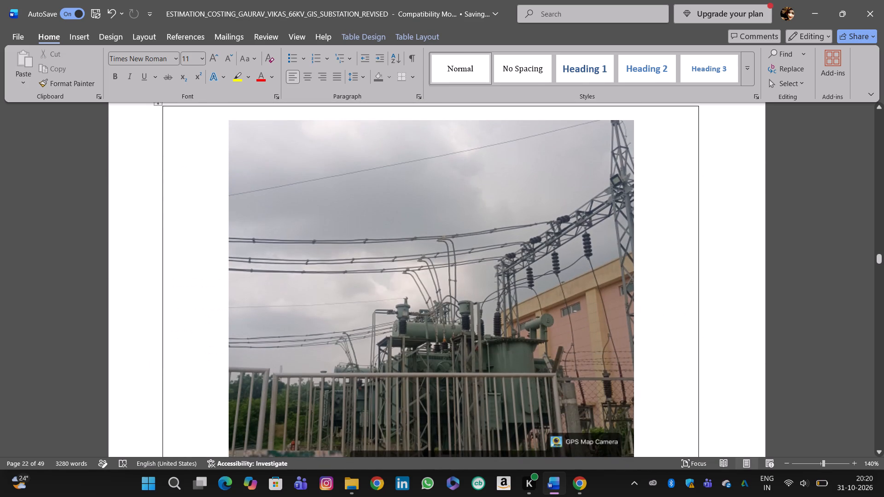
pyautogui.click(698, 245)
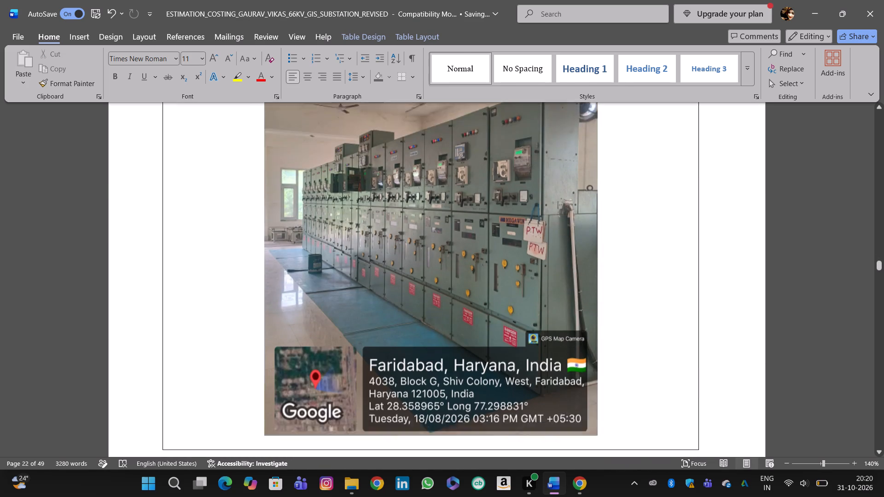
pyautogui.scroll(4, 698, 245)
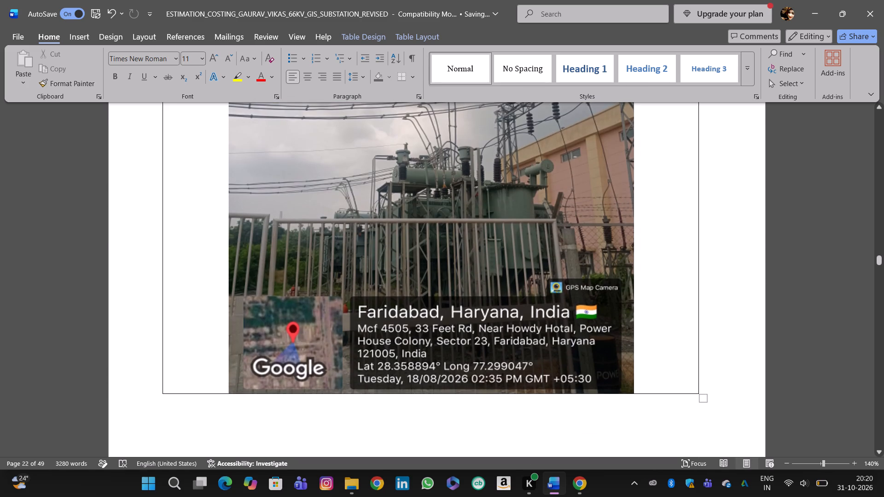
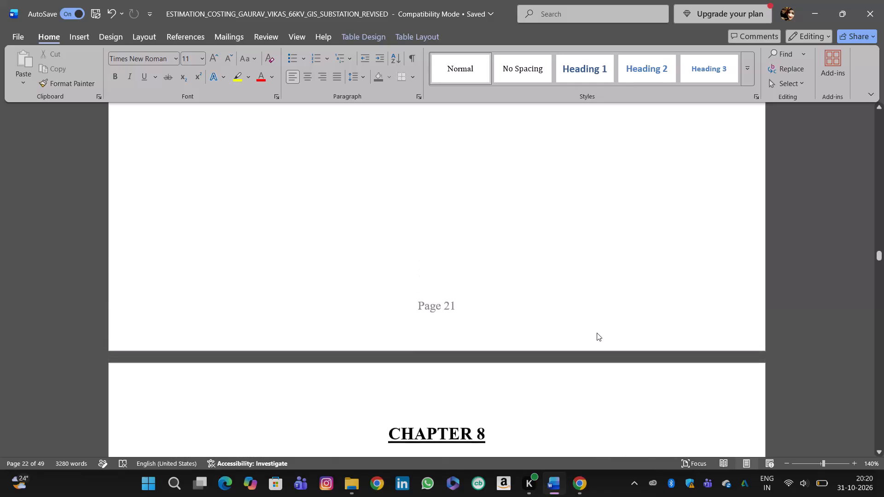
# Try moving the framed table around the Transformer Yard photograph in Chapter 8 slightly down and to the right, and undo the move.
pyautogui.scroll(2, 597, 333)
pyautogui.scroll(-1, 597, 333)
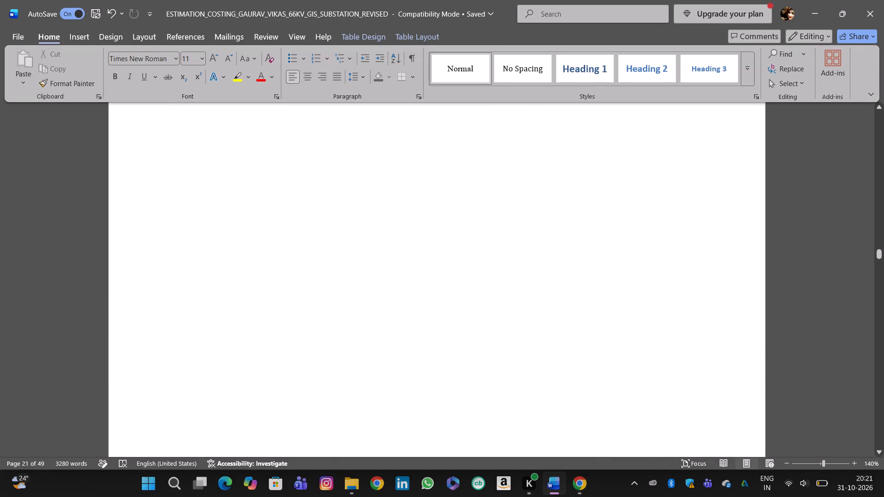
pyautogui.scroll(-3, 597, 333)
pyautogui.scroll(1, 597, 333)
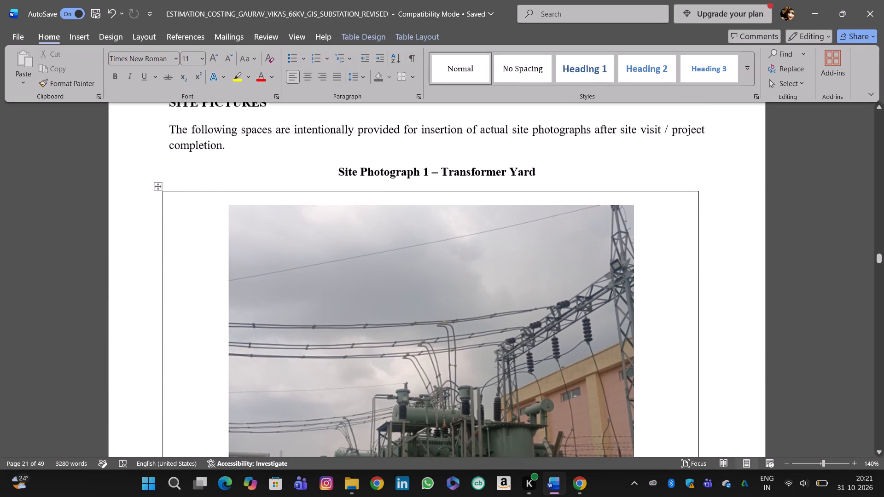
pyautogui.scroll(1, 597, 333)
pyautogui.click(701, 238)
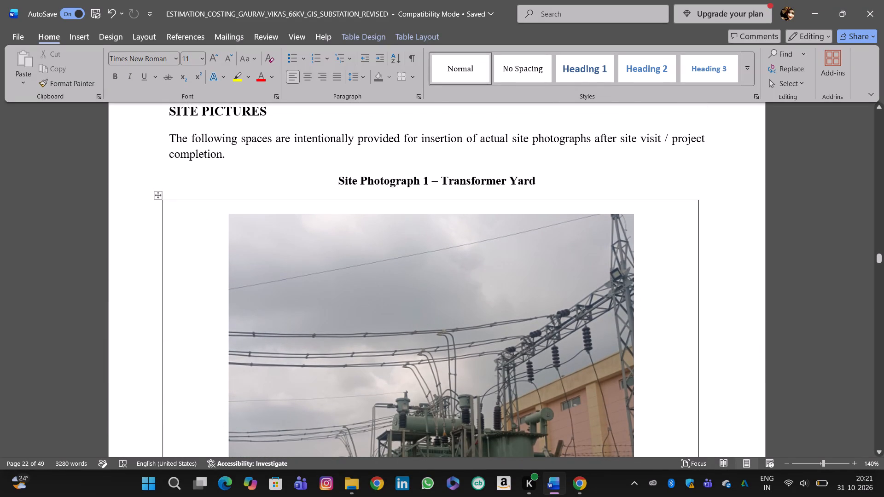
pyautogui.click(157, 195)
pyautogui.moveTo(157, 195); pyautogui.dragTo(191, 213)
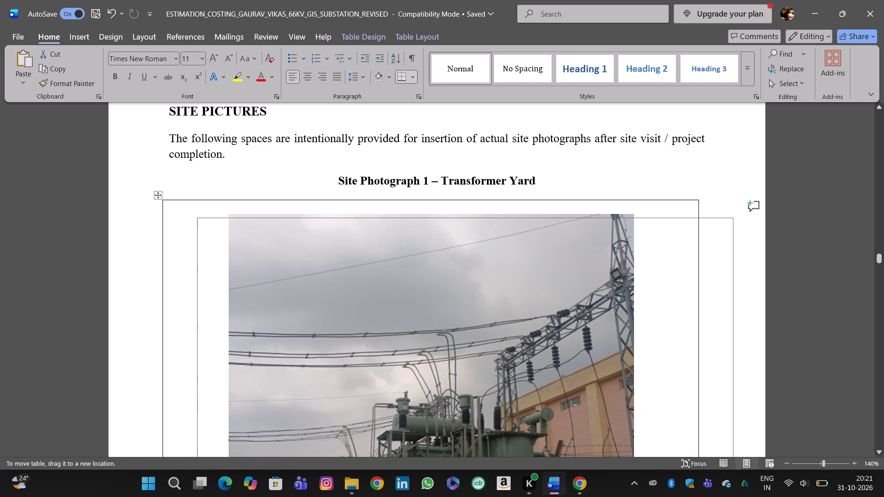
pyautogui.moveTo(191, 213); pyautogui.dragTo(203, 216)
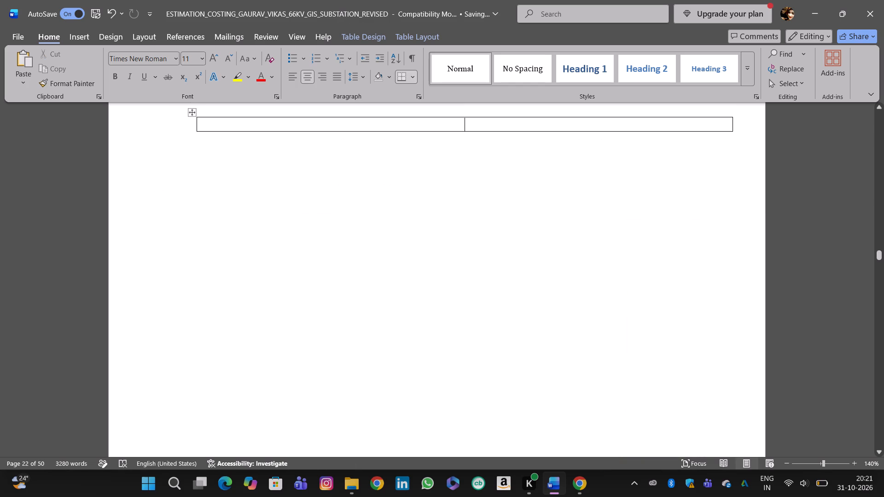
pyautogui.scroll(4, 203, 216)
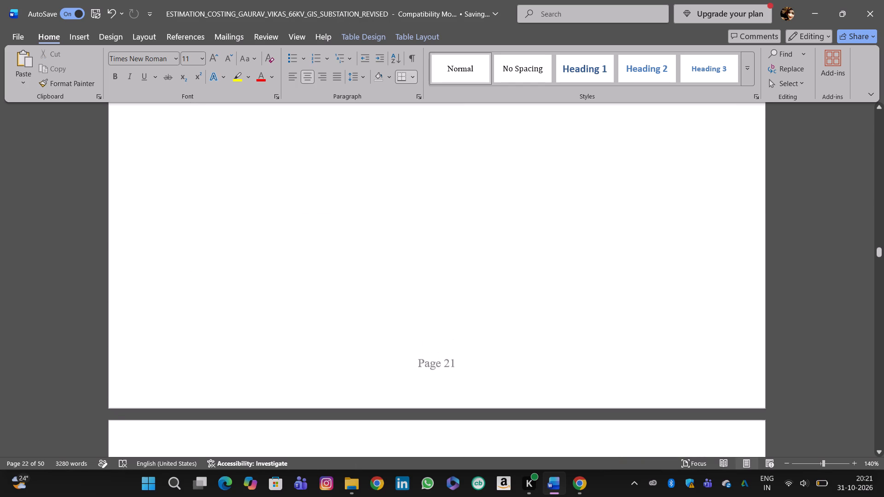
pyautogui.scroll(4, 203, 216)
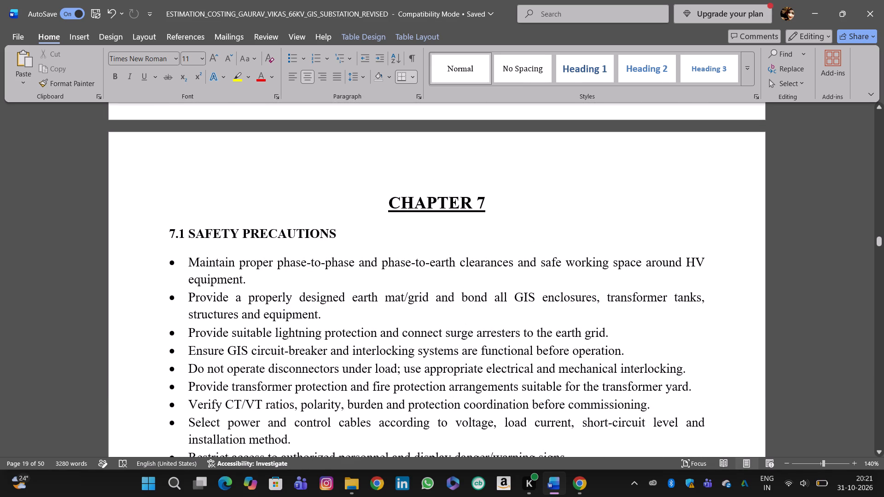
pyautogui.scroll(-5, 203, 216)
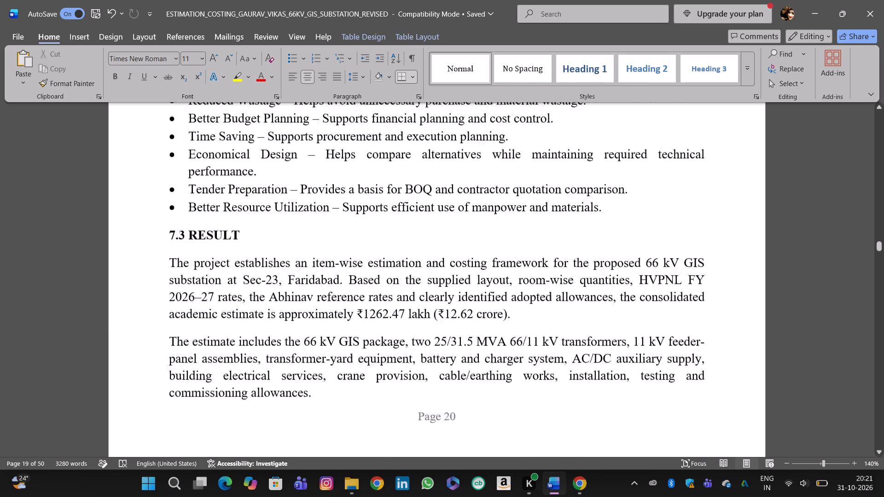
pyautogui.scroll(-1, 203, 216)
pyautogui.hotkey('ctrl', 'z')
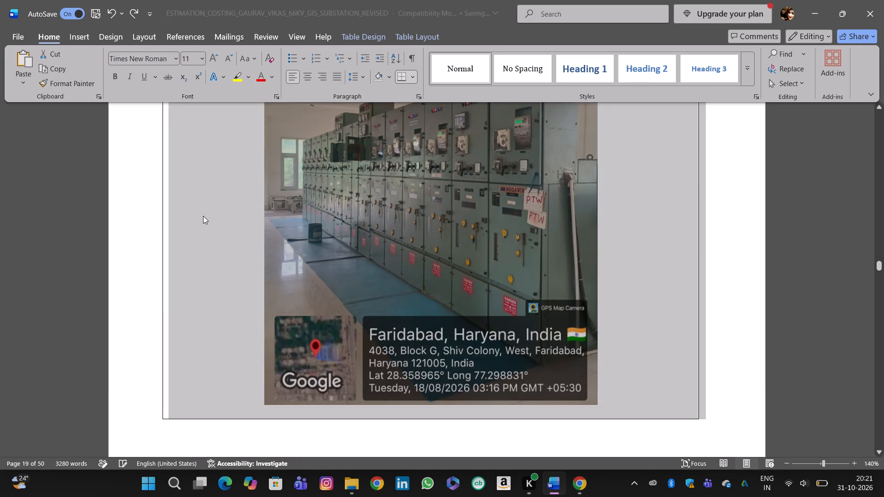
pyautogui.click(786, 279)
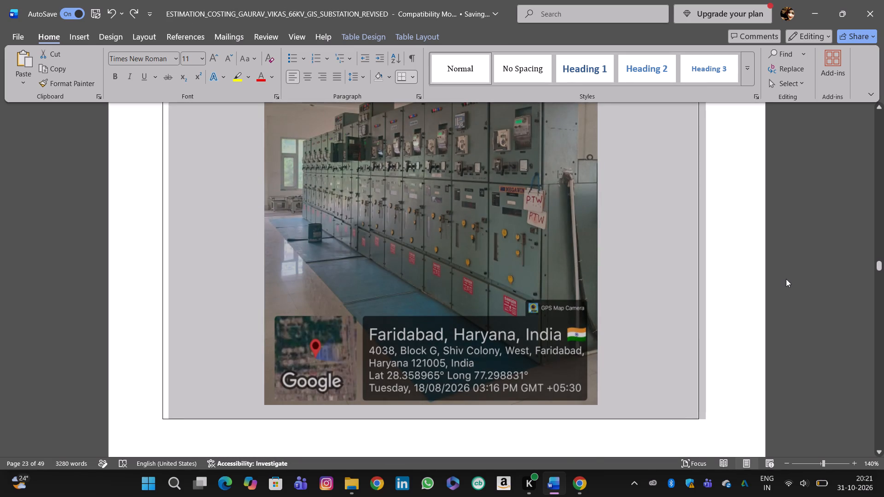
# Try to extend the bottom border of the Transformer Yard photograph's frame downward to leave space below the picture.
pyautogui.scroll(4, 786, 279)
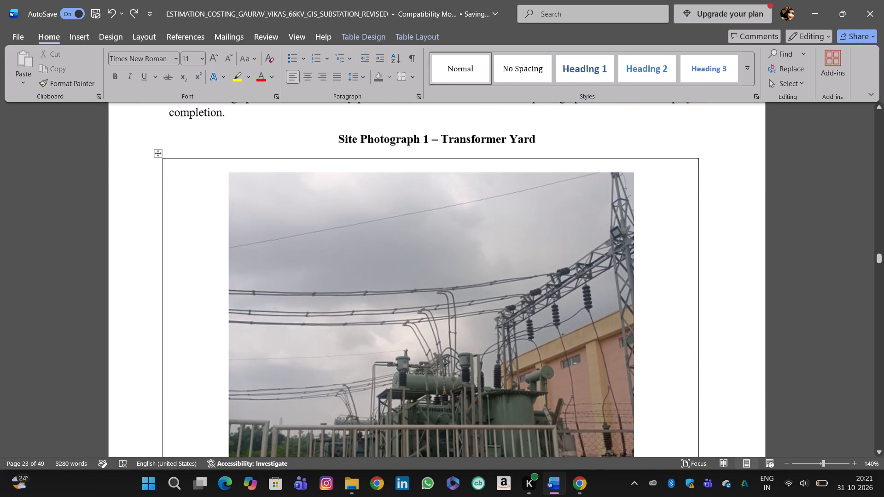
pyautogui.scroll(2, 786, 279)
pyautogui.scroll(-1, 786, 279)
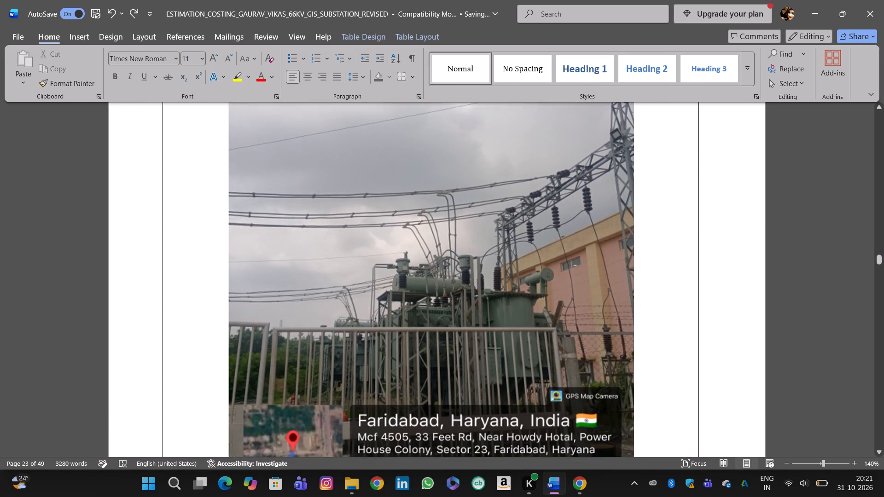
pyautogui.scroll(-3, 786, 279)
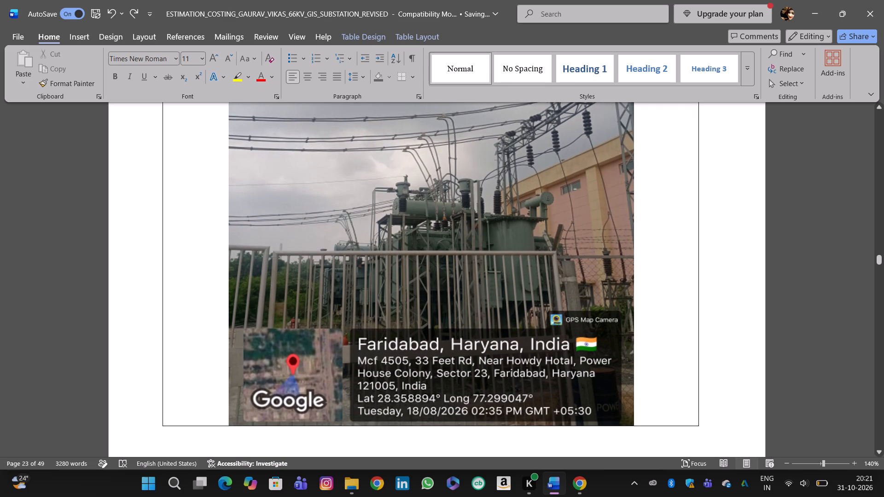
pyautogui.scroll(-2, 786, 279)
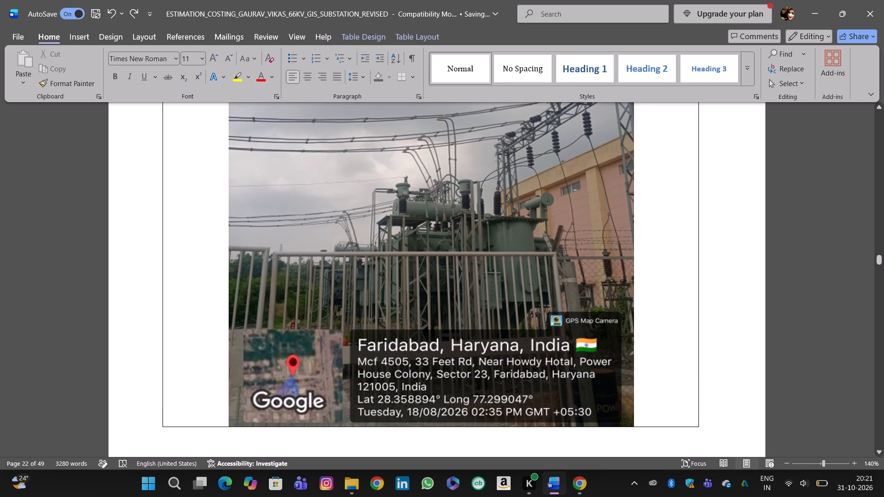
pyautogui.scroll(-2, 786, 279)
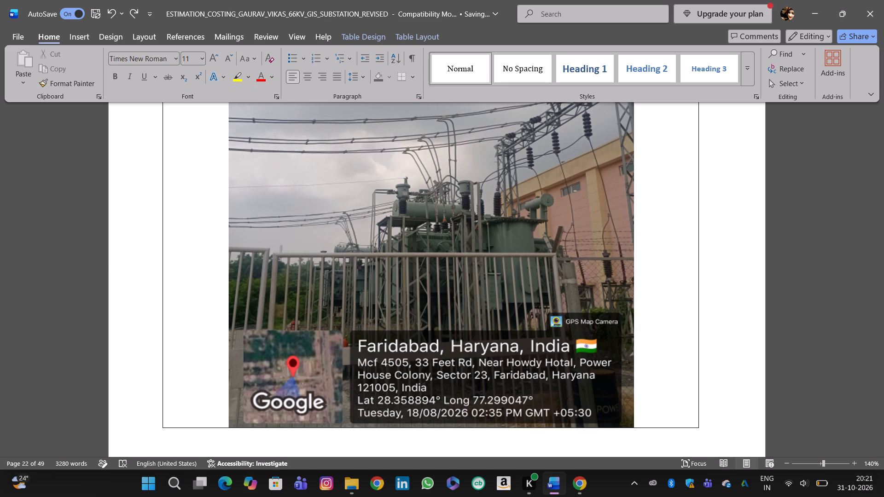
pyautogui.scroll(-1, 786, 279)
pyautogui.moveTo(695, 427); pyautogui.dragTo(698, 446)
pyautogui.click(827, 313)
# Delete the introductory paragraph about spaces provided for site photographs, including its empty line, below the SITE PICTURES heading in Chapter 8.
pyautogui.scroll(2, 827, 313)
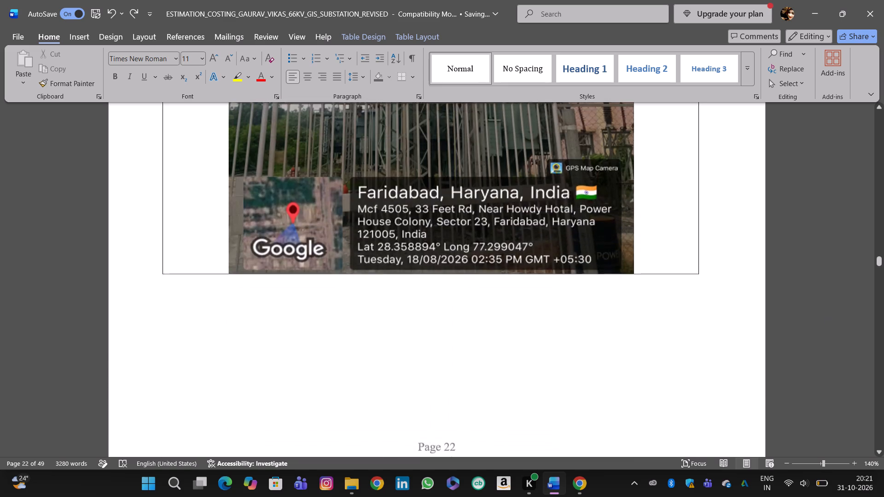
pyautogui.scroll(2, 827, 313)
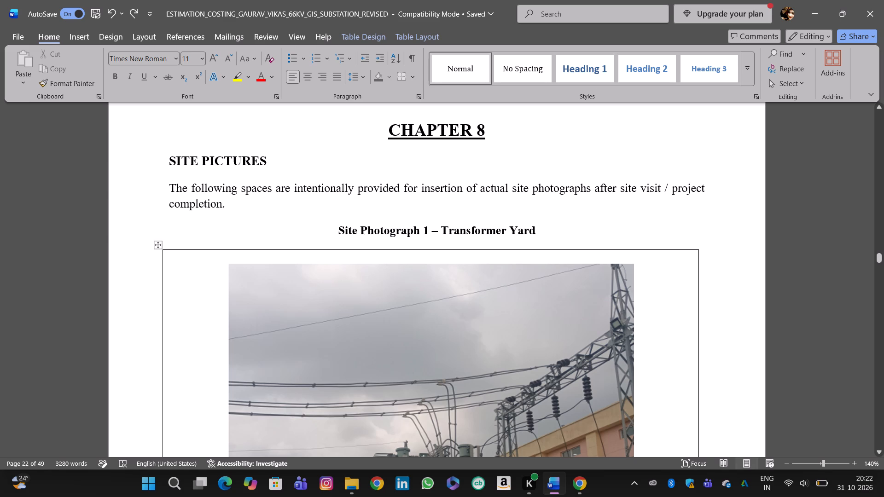
pyautogui.click(270, 204)
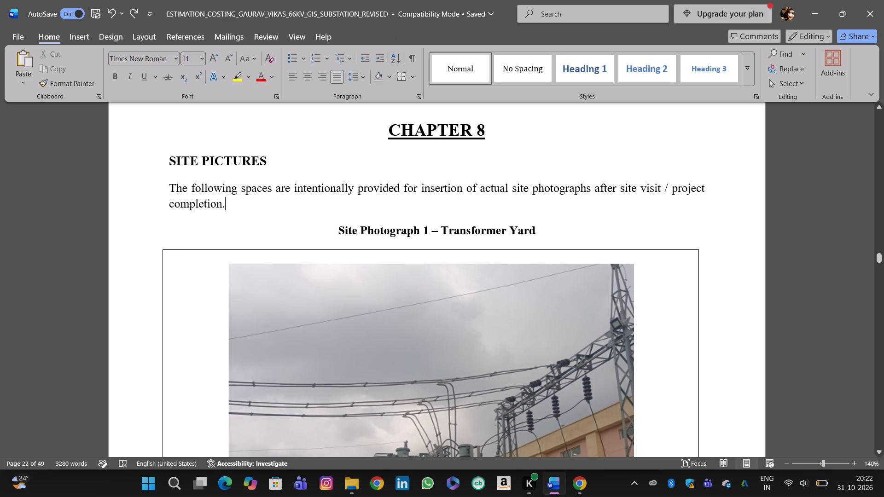
pyautogui.press('BackSpace')
pyautogui.press('BackSpace')
pyautogui.press('BackSpace')
pyautogui.press('BackSpace')
pyautogui.press('BackSpace')
pyautogui.press('BackSpace')
pyautogui.press('BackSpace')
pyautogui.press('BackSpace')
pyautogui.press('BackSpace')
pyautogui.press('BackSpace')
pyautogui.press('BackSpace')
pyautogui.press('BackSpace')
pyautogui.press('BackSpace')
pyautogui.press('BackSpace')
pyautogui.press('BackSpace')
pyautogui.press('BackSpace')
pyautogui.press('BackSpace')
pyautogui.press('BackSpace')
pyautogui.press('BackSpace')
pyautogui.press('BackSpace')
pyautogui.press('BackSpace')
pyautogui.press('BackSpace')
pyautogui.press('BackSpace')
pyautogui.press('BackSpace')
pyautogui.press('BackSpace')
pyautogui.press('BackSpace')
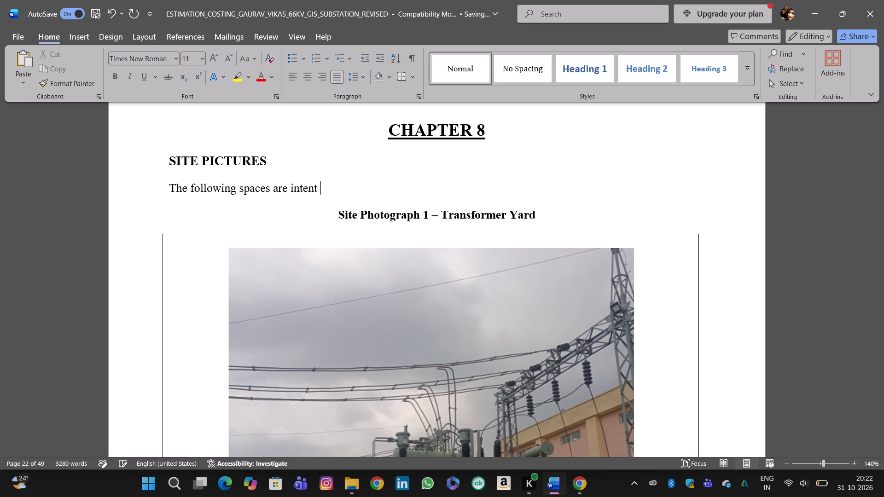
pyautogui.press('BackSpace')
pyautogui.press('BackSpace')
pyautogui.press('BackSpace')
pyautogui.press('BackSpace')
pyautogui.press('BackSpace')
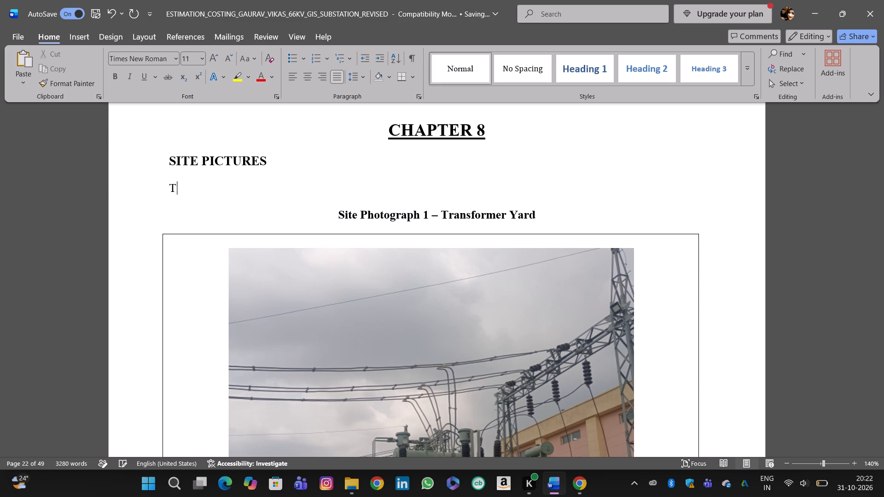
pyautogui.press('BackSpace')
pyautogui.press('BackSpace')
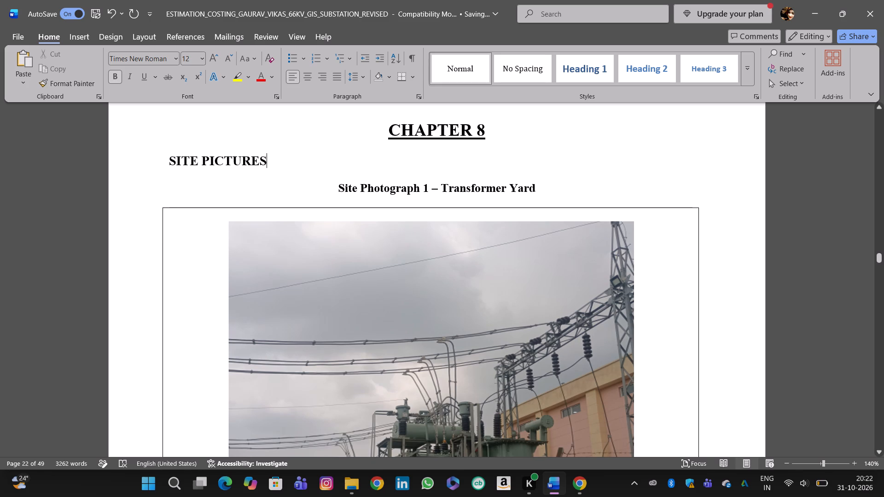
# Centre the SITE PICTURES heading beneath the Chapter 8 title.
pyautogui.moveTo(166, 154); pyautogui.dragTo(276, 164)
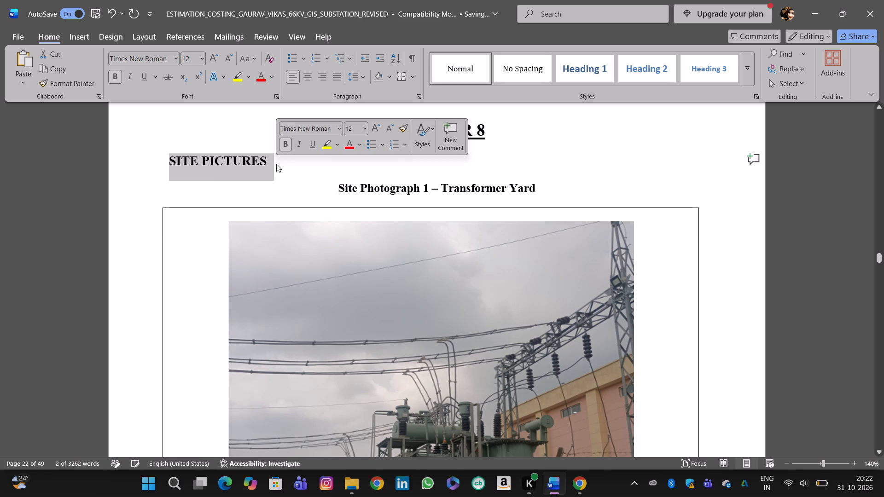
pyautogui.click(312, 79)
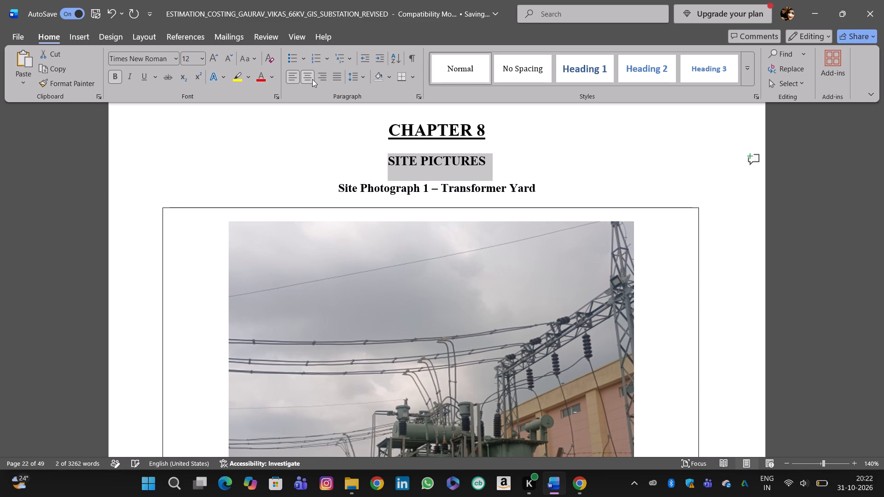
pyautogui.click(797, 253)
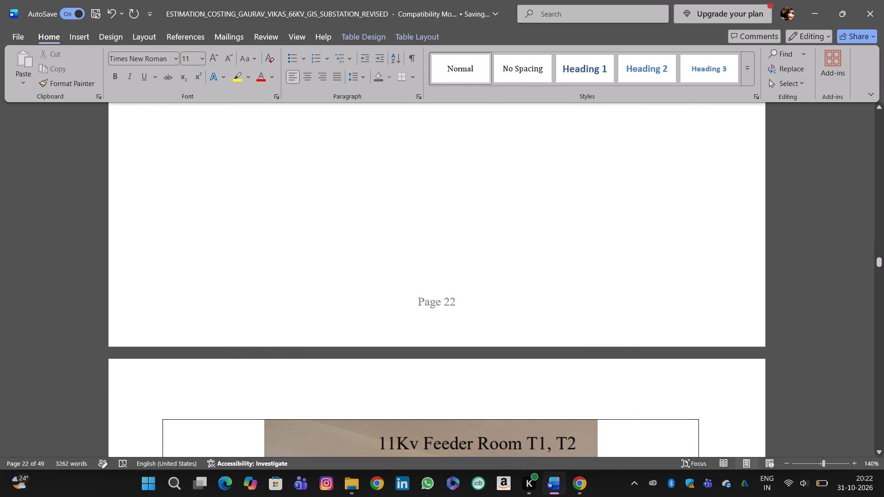
# Delete the "Site Photograph 1 – Transformer Yard" caption and its empty line so the frame directly follows the SITE PICTURES heading.
pyautogui.click(855, 271)
pyautogui.scroll(2, 855, 271)
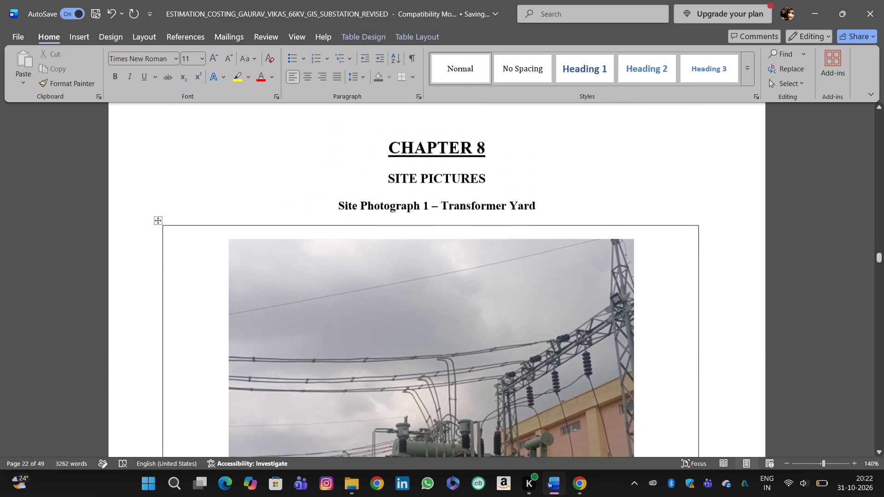
pyautogui.scroll(1, 855, 271)
pyautogui.click(574, 217)
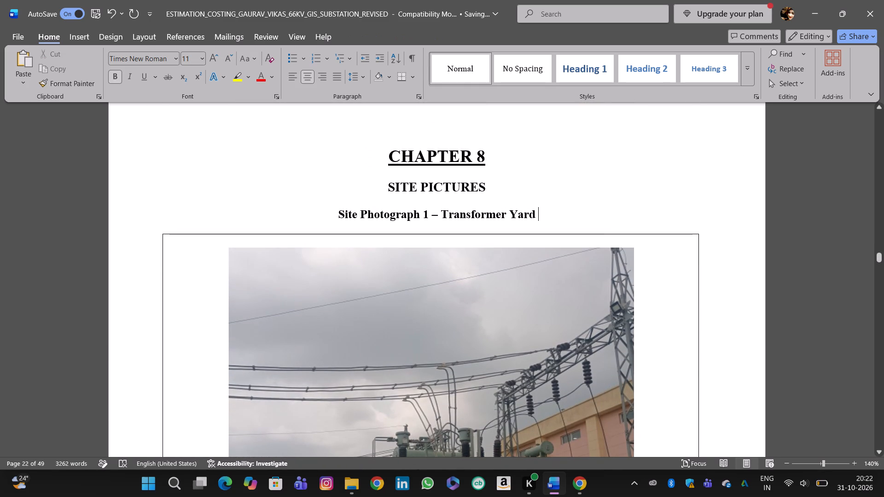
pyautogui.press('BackSpace')
pyautogui.press('BackSpace')
pyautogui.press('BackSpace')
pyautogui.press('BackSpace')
pyautogui.press('BackSpace')
pyautogui.press('BackSpace')
pyautogui.press('BackSpace')
pyautogui.press('BackSpace')
pyautogui.press('BackSpace')
pyautogui.press('BackSpace')
pyautogui.press('BackSpace')
pyautogui.press('BackSpace')
pyautogui.press('BackSpace')
pyautogui.press('BackSpace')
pyautogui.press('BackSpace')
pyautogui.press('BackSpace')
pyautogui.press('BackSpace')
pyautogui.press('BackSpace')
pyautogui.press('BackSpace')
pyautogui.press('BackSpace')
pyautogui.press('BackSpace')
pyautogui.press('BackSpace')
pyautogui.press('BackSpace')
pyautogui.press('BackSpace')
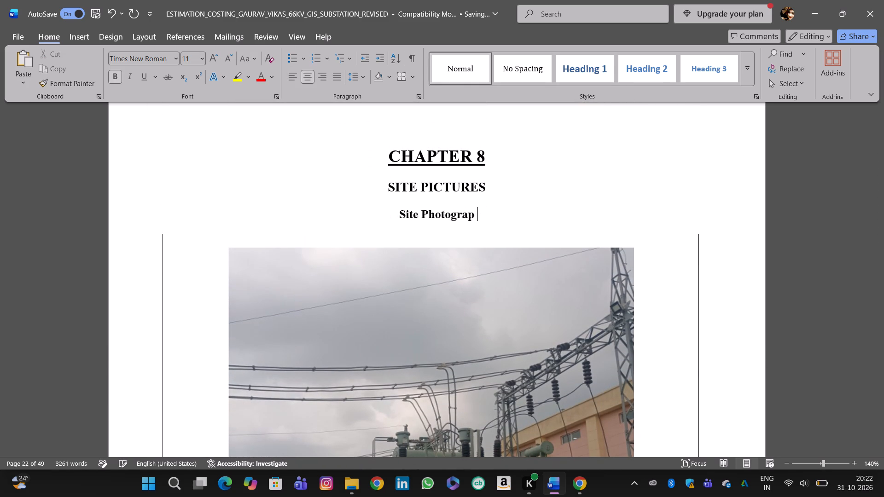
pyautogui.press('BackSpace')
pyautogui.press('BackSpace')
pyautogui.press('BackSpace')
pyautogui.press('BackSpace')
pyautogui.press('BackSpace')
pyautogui.press('BackSpace')
pyautogui.press('BackSpace')
pyautogui.press('BackSpace')
pyautogui.press('BackSpace')
pyautogui.press('BackSpace')
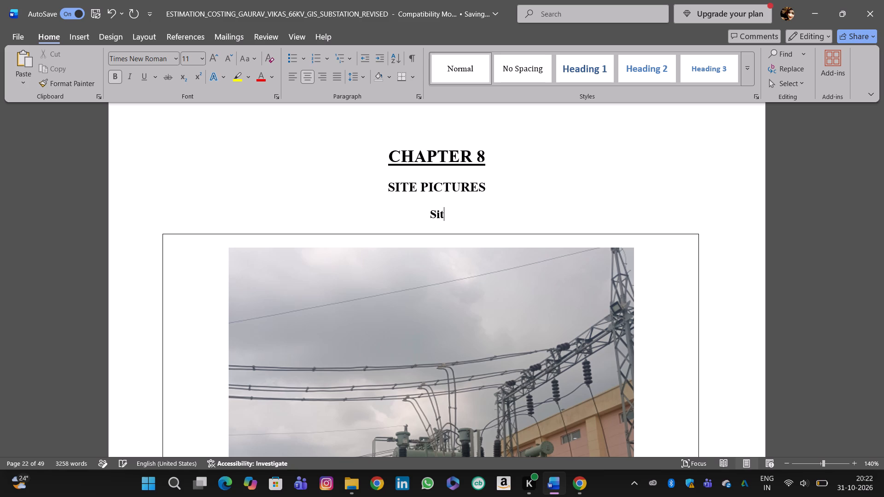
pyautogui.press('BackSpace')
pyautogui.press('BackSpace')
pyautogui.press('BackSpace')
pyautogui.press('BackSpace')
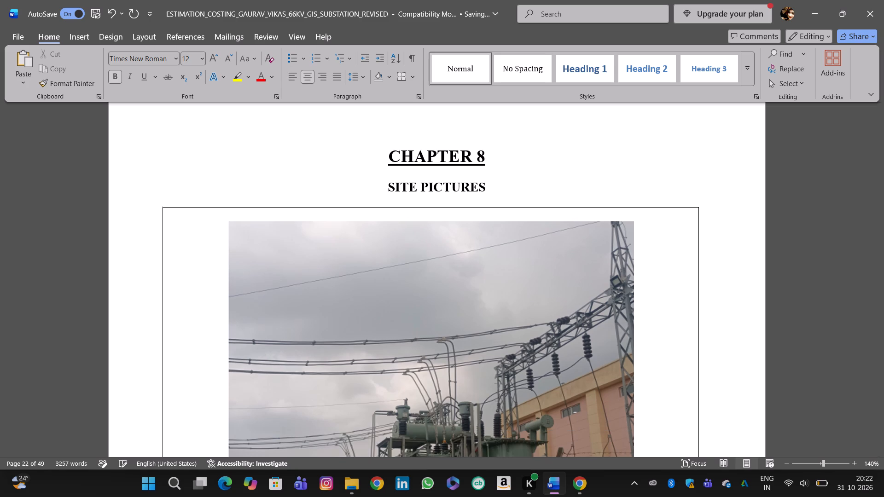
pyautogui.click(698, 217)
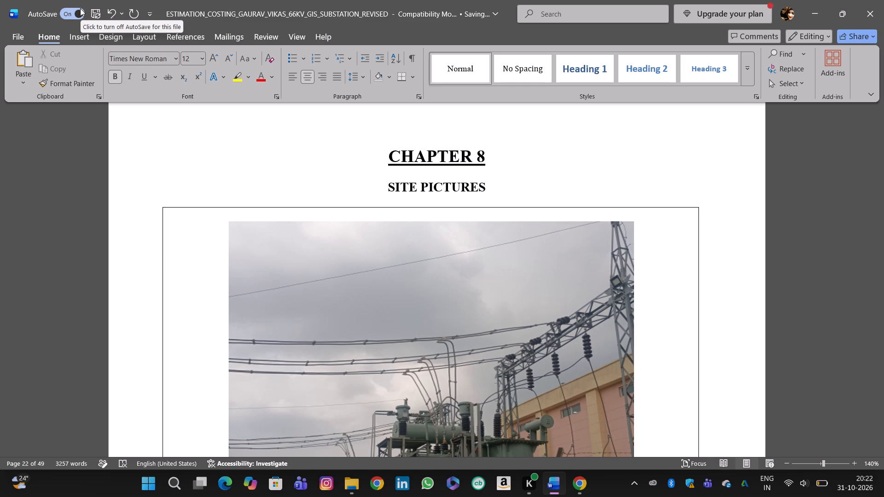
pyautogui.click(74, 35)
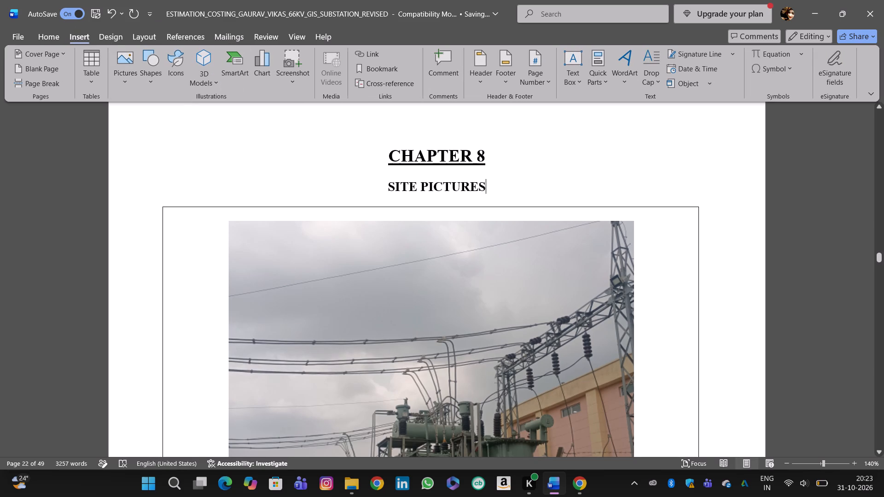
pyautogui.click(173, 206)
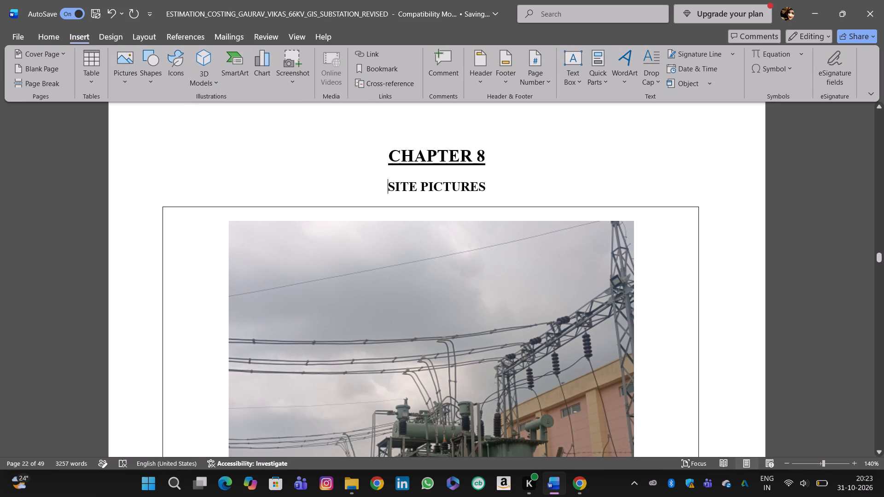
# Remove all borders from the one-cell frame around the transformer yard photograph below the SITE PICTURES heading.
pyautogui.click(160, 206)
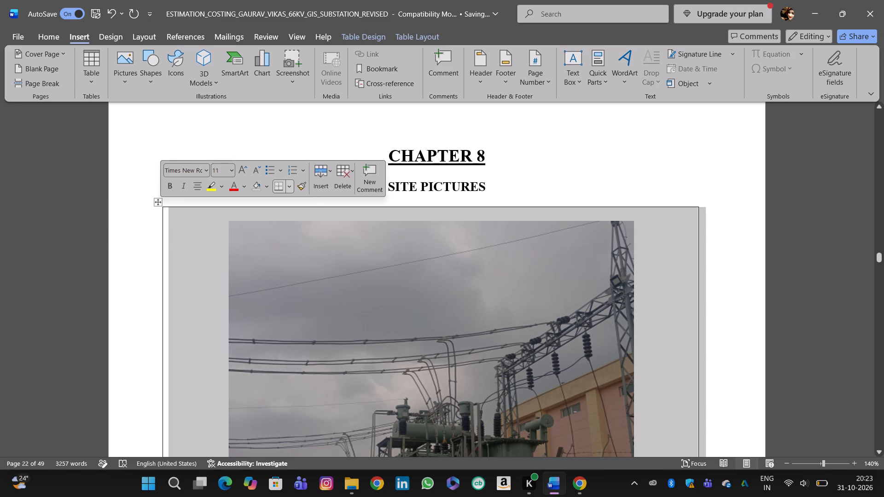
pyautogui.click(358, 36)
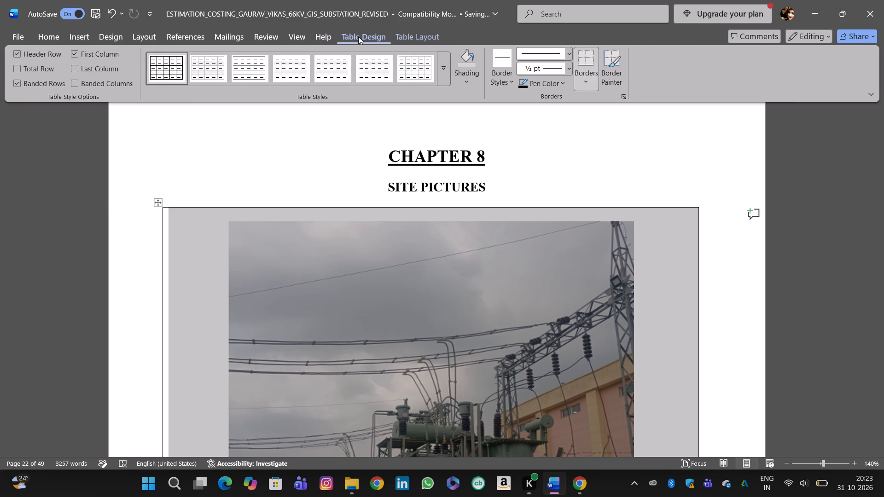
pyautogui.click(582, 80)
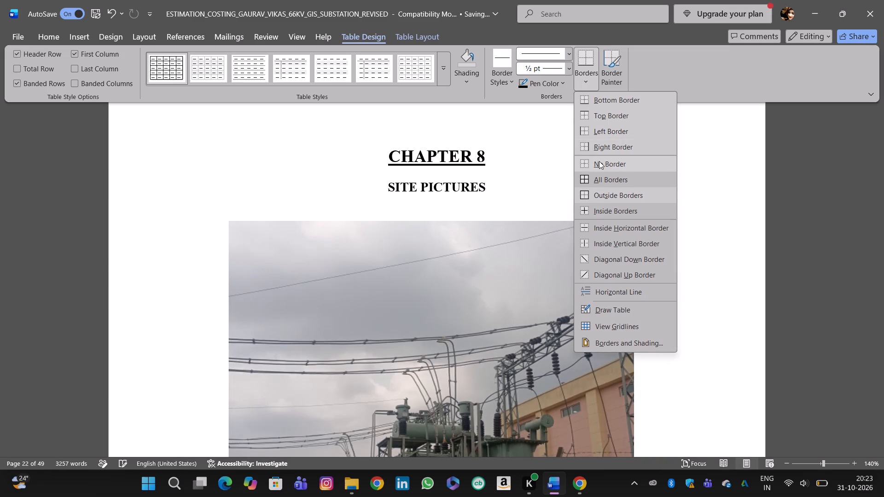
pyautogui.click(599, 161)
pyautogui.click(833, 210)
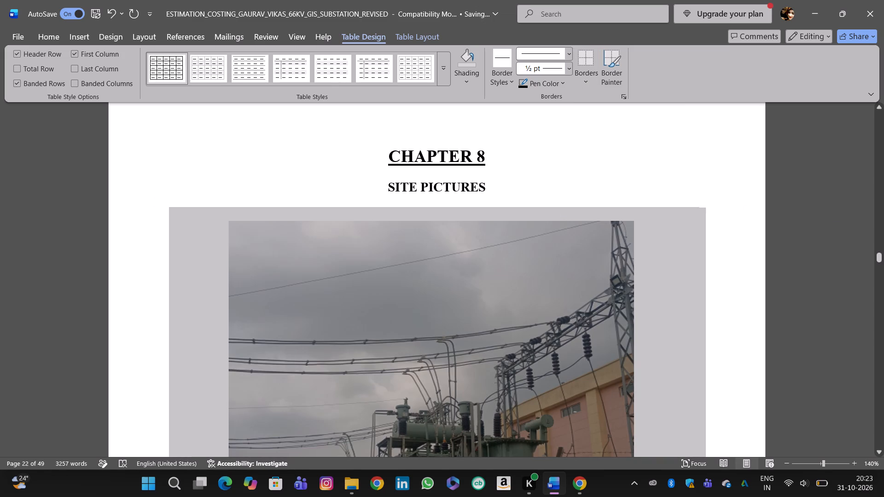
pyautogui.click(833, 210)
# Shrink the transformer yard photograph proportionally to roughly four-fifths of its size.
pyautogui.scroll(5, 833, 210)
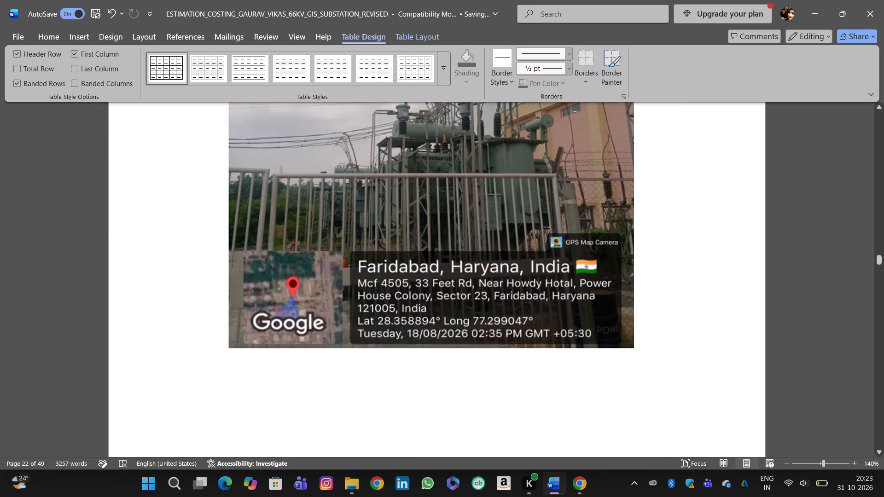
pyautogui.scroll(3, 833, 210)
pyautogui.scroll(-1, 833, 210)
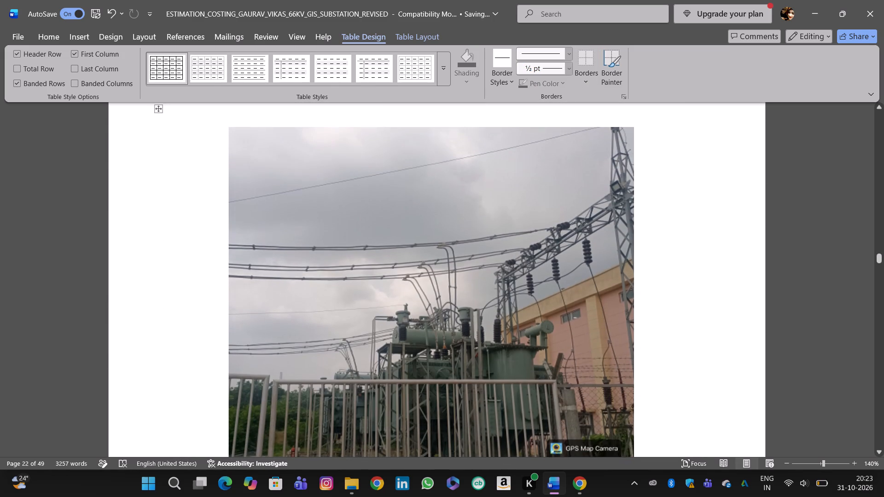
pyautogui.click(617, 199)
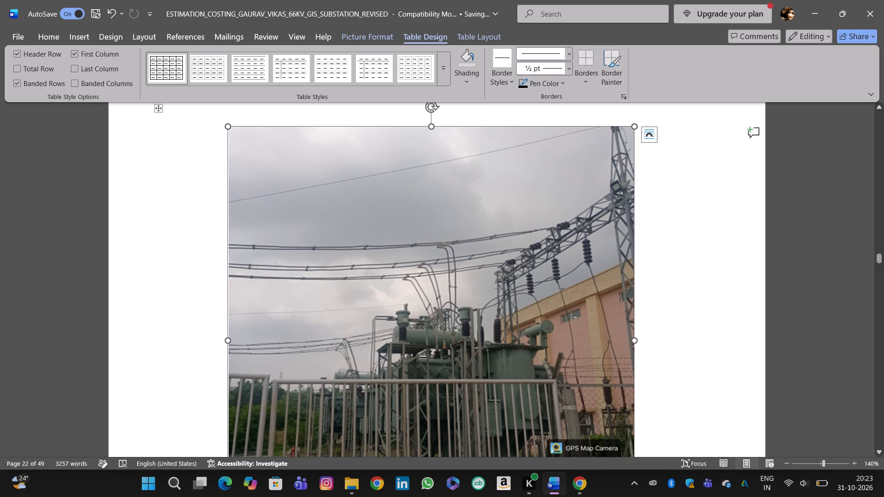
pyautogui.scroll(-1, 705, 371)
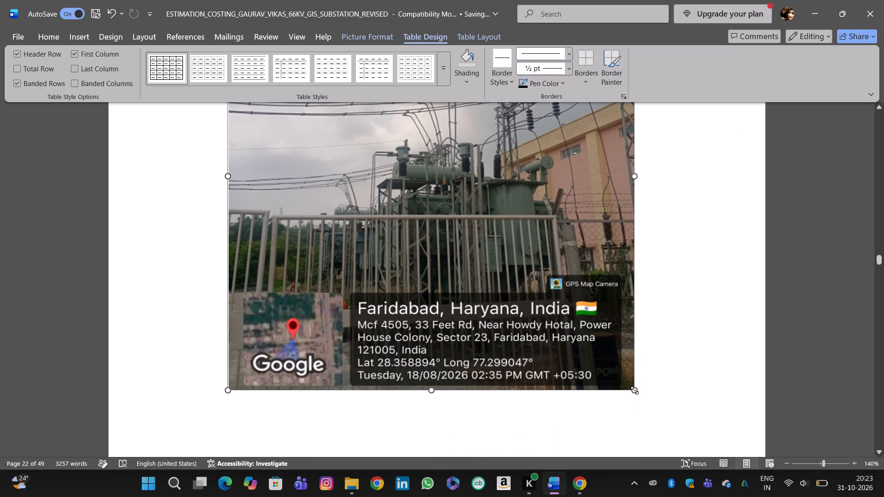
pyautogui.moveTo(634, 390); pyautogui.dragTo(540, 300)
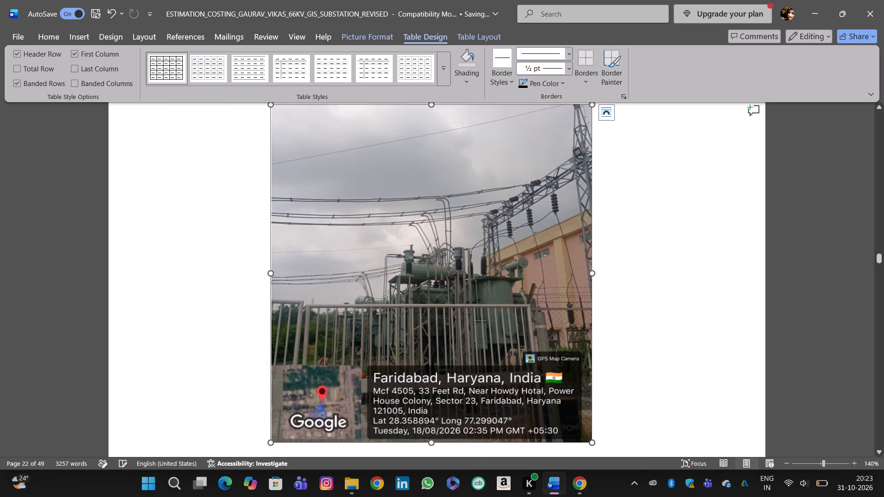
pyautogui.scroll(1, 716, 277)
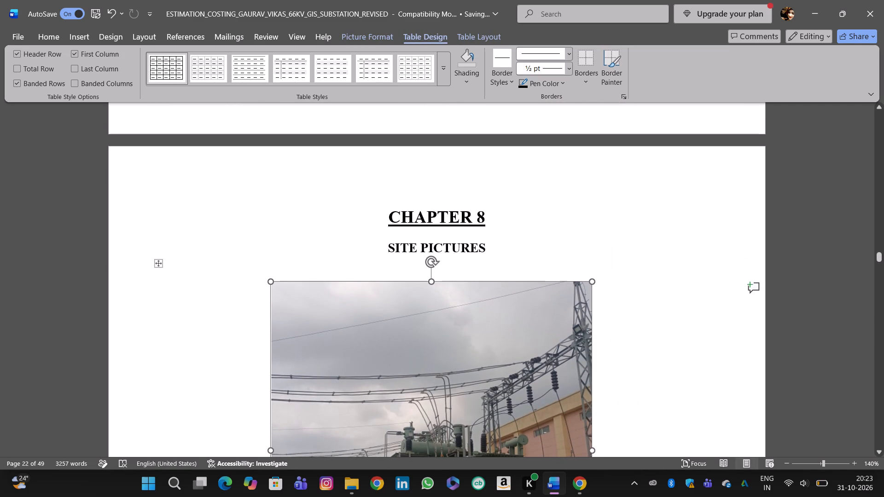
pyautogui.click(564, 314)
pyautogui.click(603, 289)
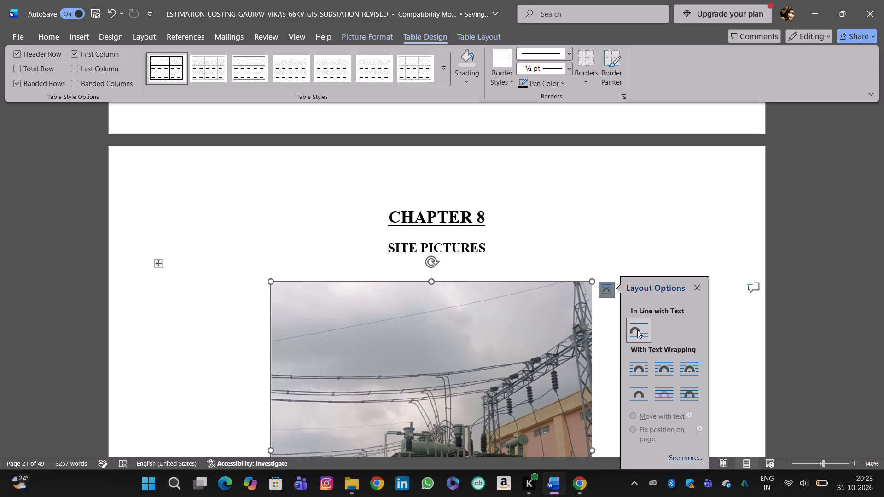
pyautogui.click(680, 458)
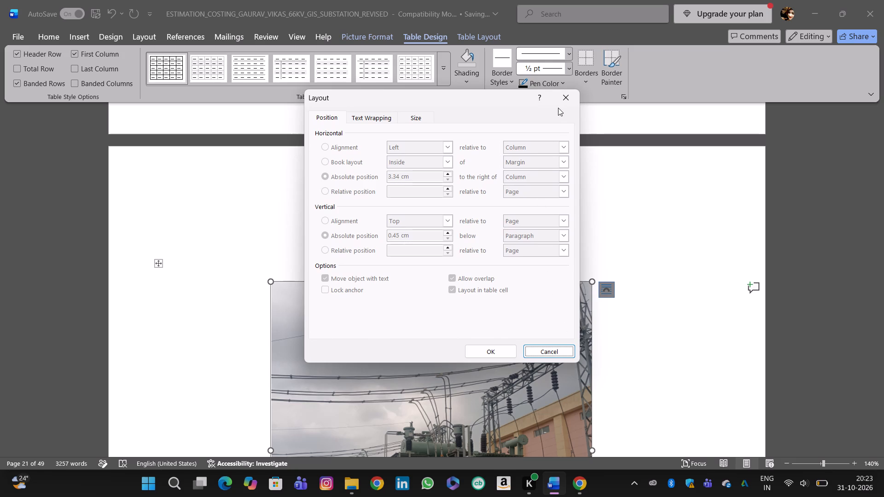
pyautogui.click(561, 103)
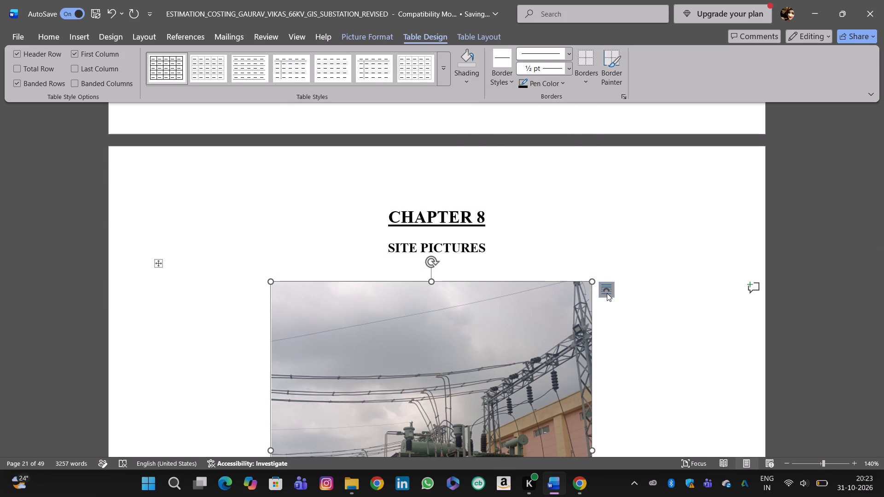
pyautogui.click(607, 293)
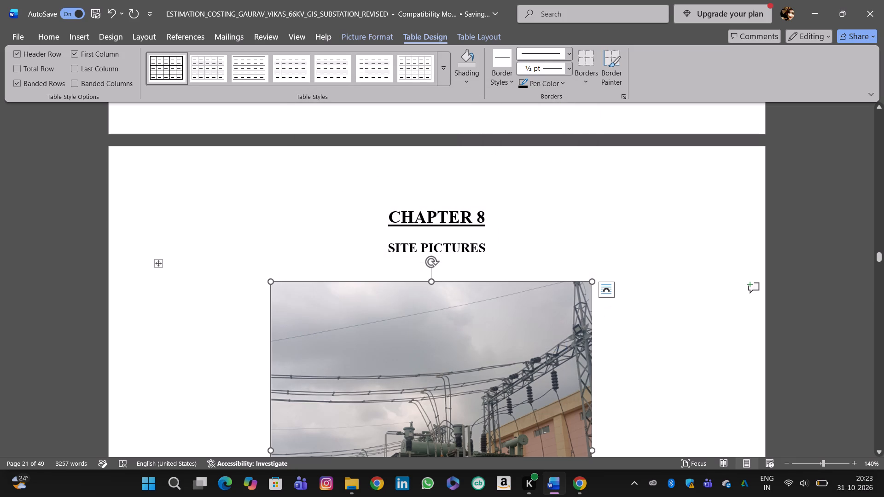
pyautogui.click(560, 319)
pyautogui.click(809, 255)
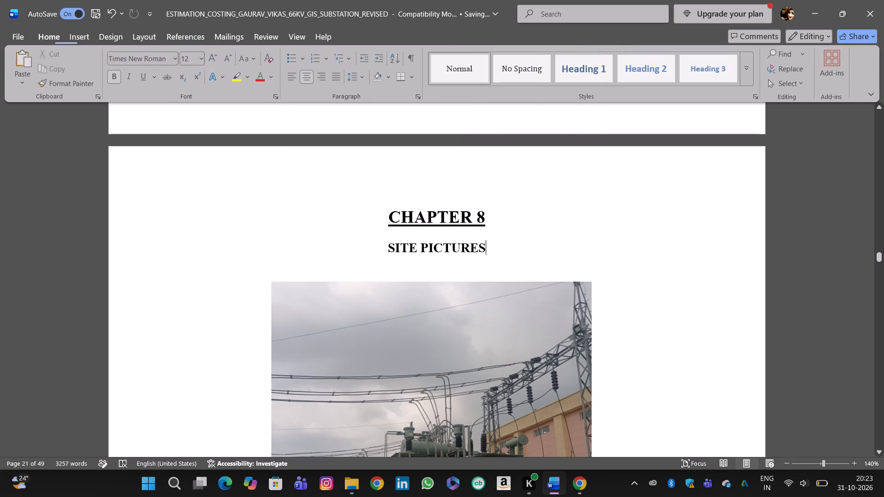
# Set the transformer yard photograph's text wrapping to Square and fix its position on the page.
pyautogui.click(558, 321)
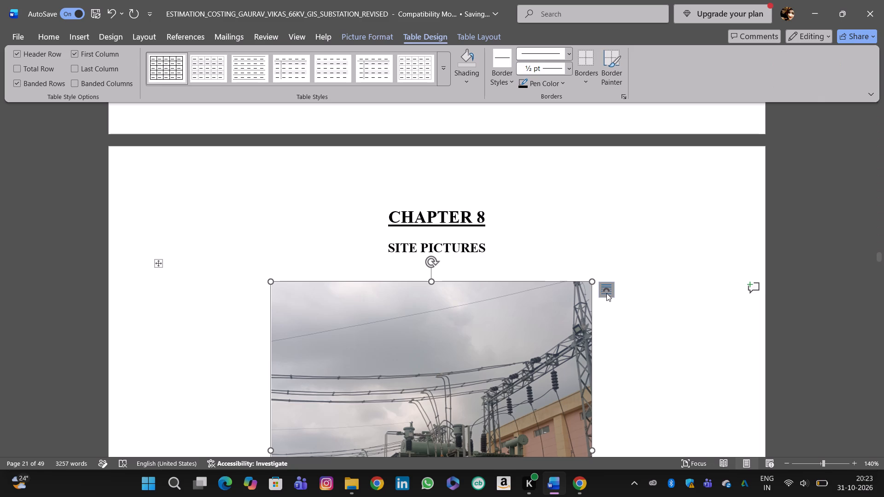
pyautogui.click(606, 293)
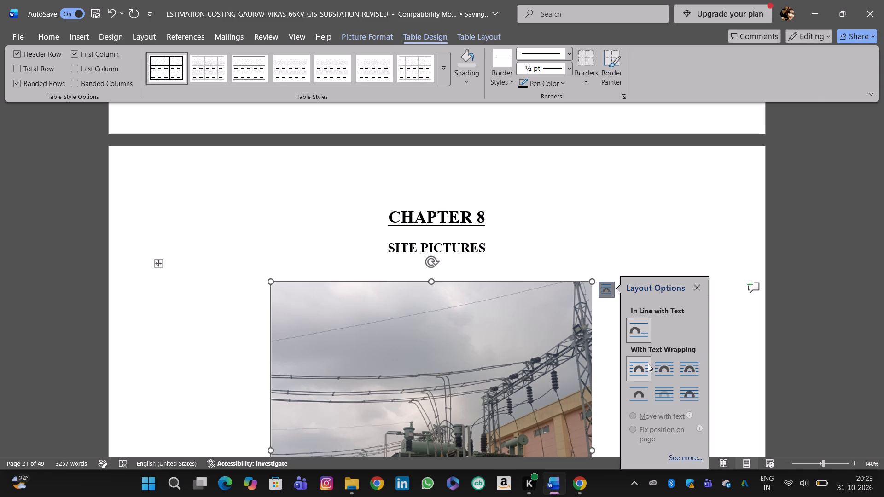
pyautogui.click(646, 369)
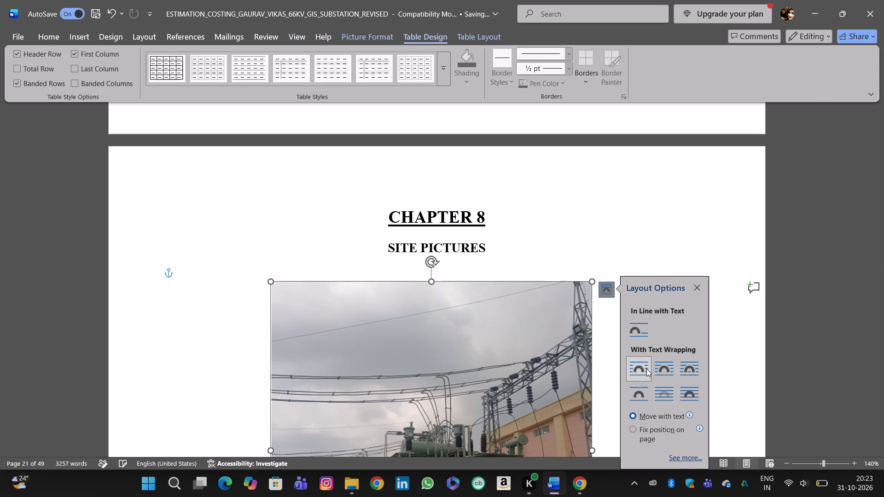
pyautogui.click(634, 429)
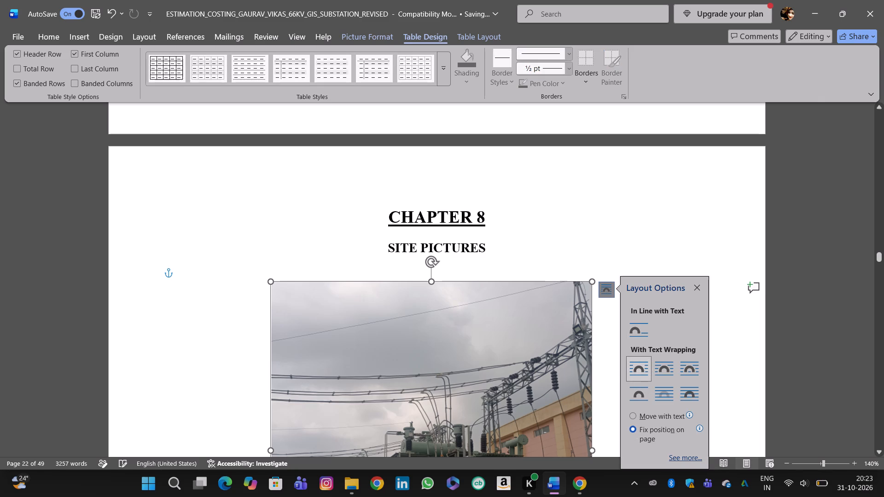
pyautogui.click(845, 349)
# Move the transformer yard photograph up and across to the page's left text margin, just below the SITE PICTURES heading.
pyautogui.scroll(2, 801, 311)
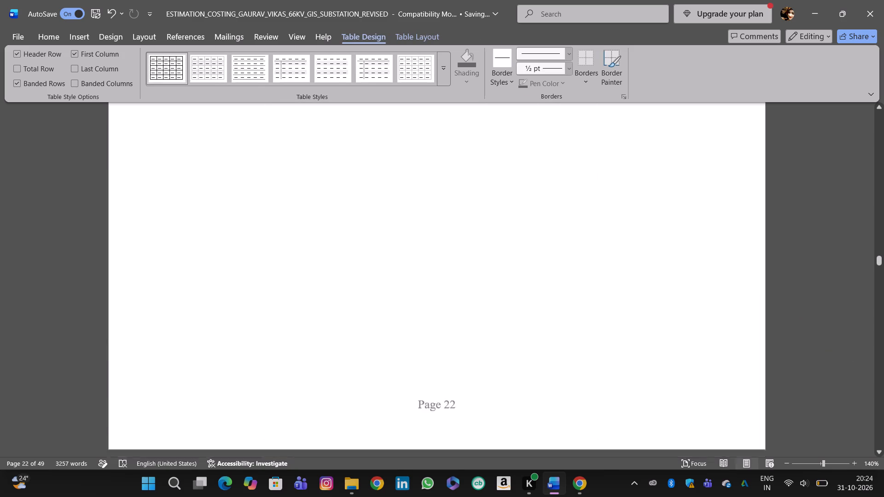
pyautogui.scroll(4, 801, 311)
pyautogui.scroll(-1, 801, 311)
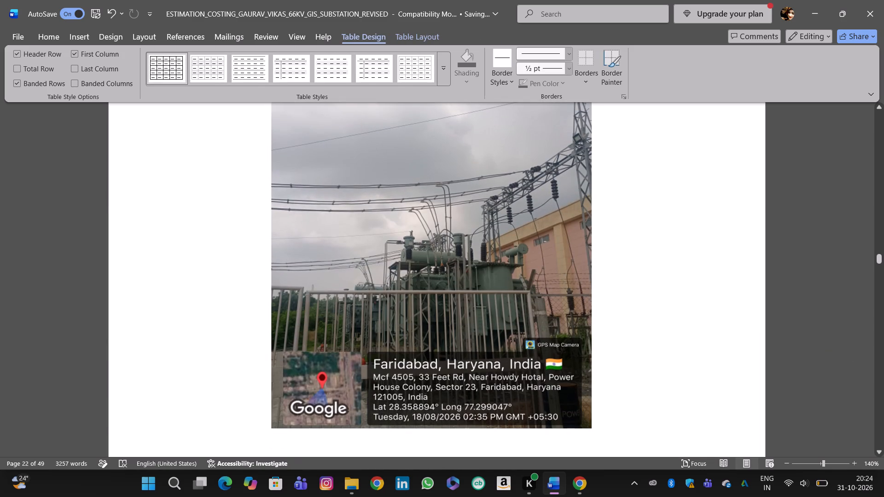
pyautogui.click(577, 301)
pyautogui.keyDown('ctrl'); pyautogui.scroll(-1, 577, 301); pyautogui.keyUp('ctrl')
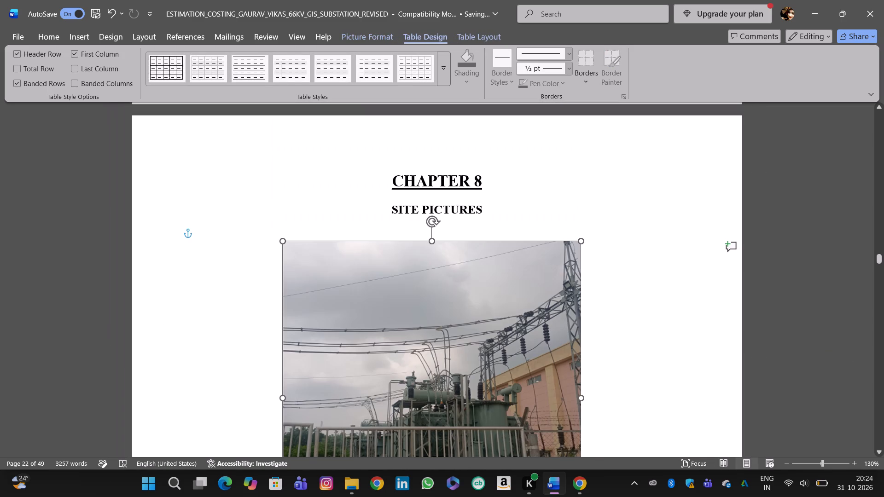
pyautogui.moveTo(471, 314); pyautogui.dragTo(429, 306)
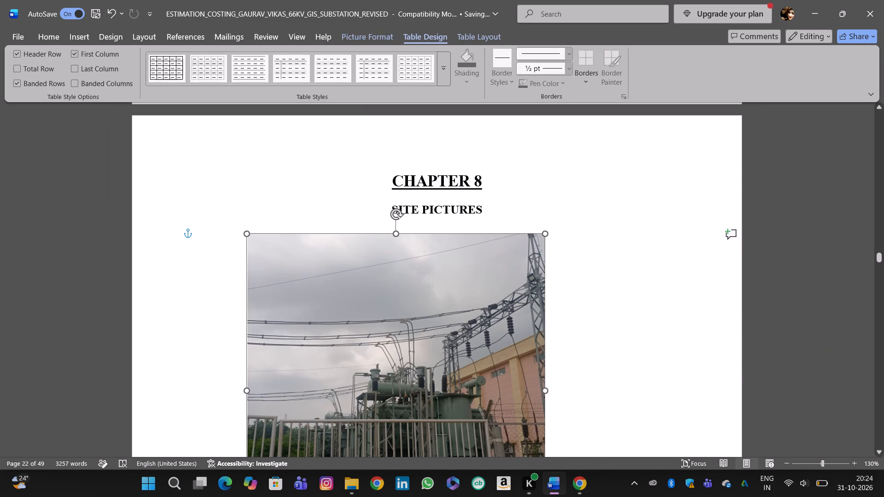
pyautogui.moveTo(429, 306); pyautogui.dragTo(344, 295)
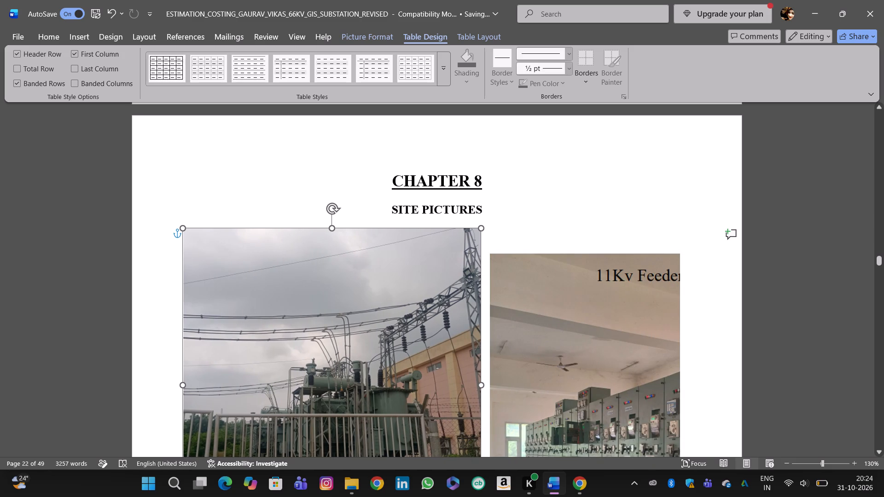
pyautogui.moveTo(344, 295); pyautogui.dragTo(300, 309)
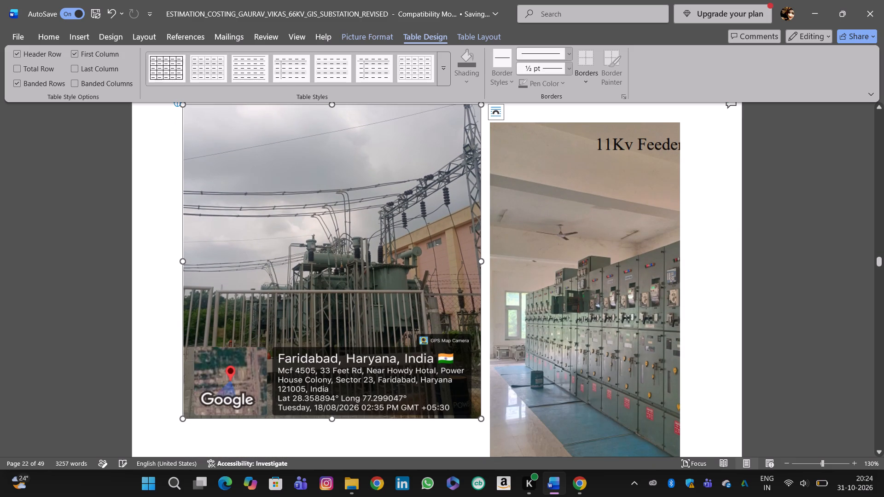
# Reduce the transformer yard photograph's height and stretch its width across the text area, leaving room below it on the page.
pyautogui.moveTo(332, 419); pyautogui.dragTo(332, 381)
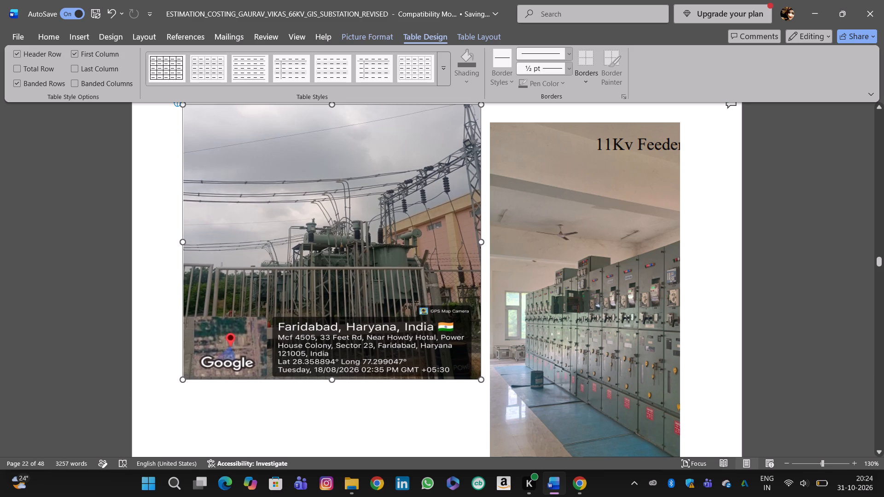
pyautogui.moveTo(332, 381); pyautogui.dragTo(356, 351)
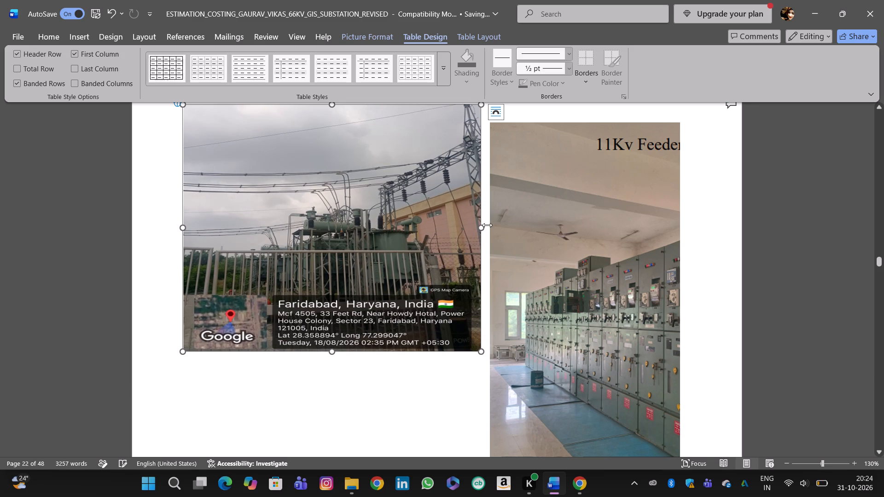
pyautogui.moveTo(482, 229); pyautogui.dragTo(596, 212)
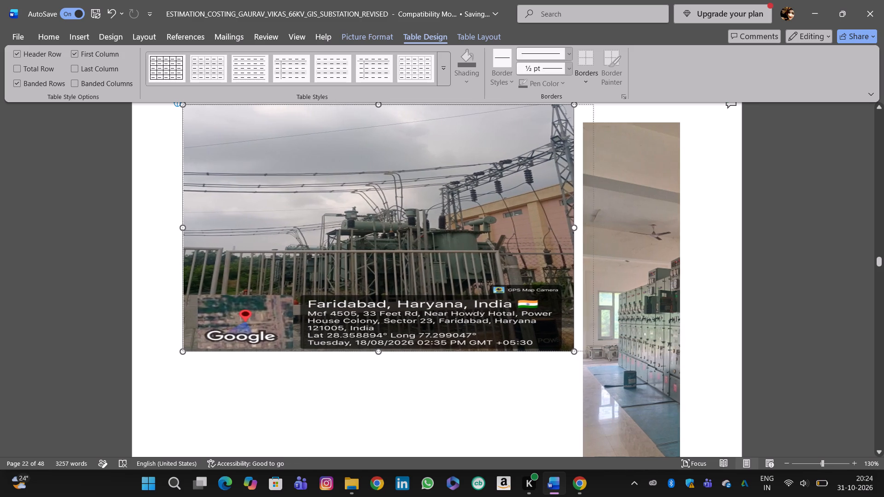
pyautogui.moveTo(596, 212); pyautogui.dragTo(696, 213)
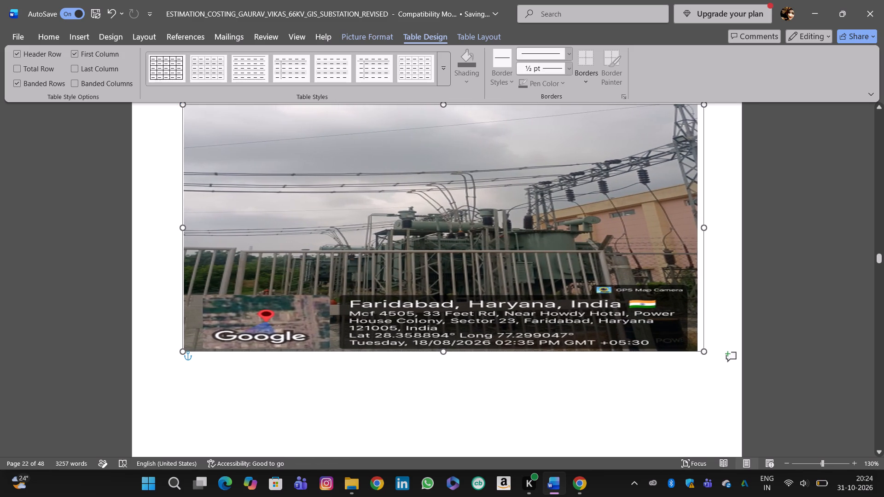
pyautogui.moveTo(696, 213); pyautogui.dragTo(680, 213)
# Set the text wrapping of the 11Kv Feeder Room T1, T2 photograph to Square.
pyautogui.keyDown('ctrl'); pyautogui.scroll(-2, 839, 242); pyautogui.keyUp('ctrl')
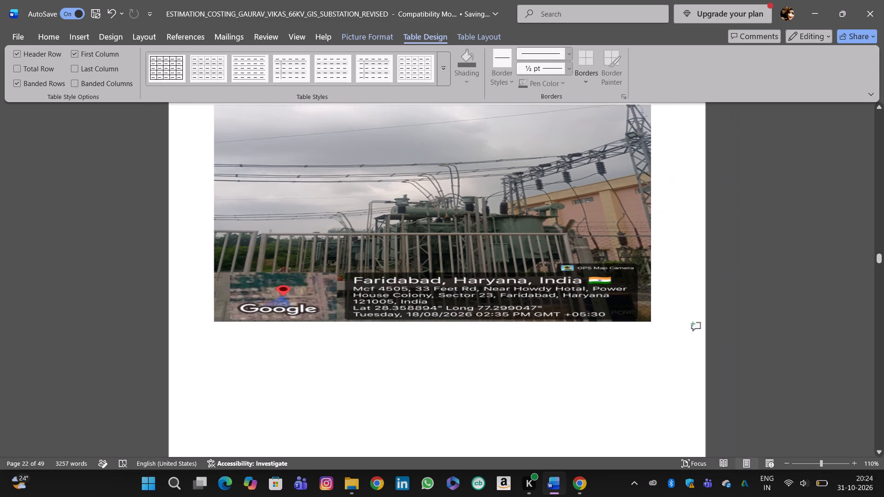
pyautogui.keyDown('ctrl'); pyautogui.scroll(-1, 839, 242); pyautogui.keyUp('ctrl')
pyautogui.hscroll(1, 839, 242)
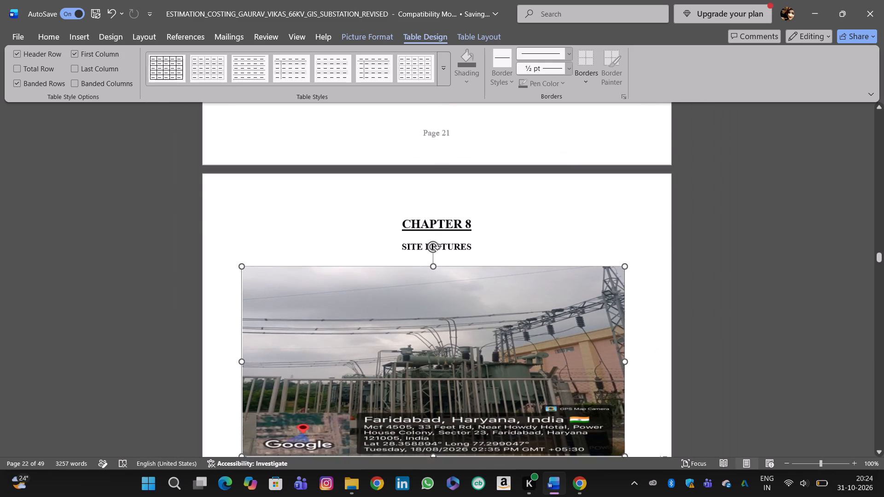
pyautogui.hscroll(1, 839, 242)
pyautogui.scroll(-2, 839, 242)
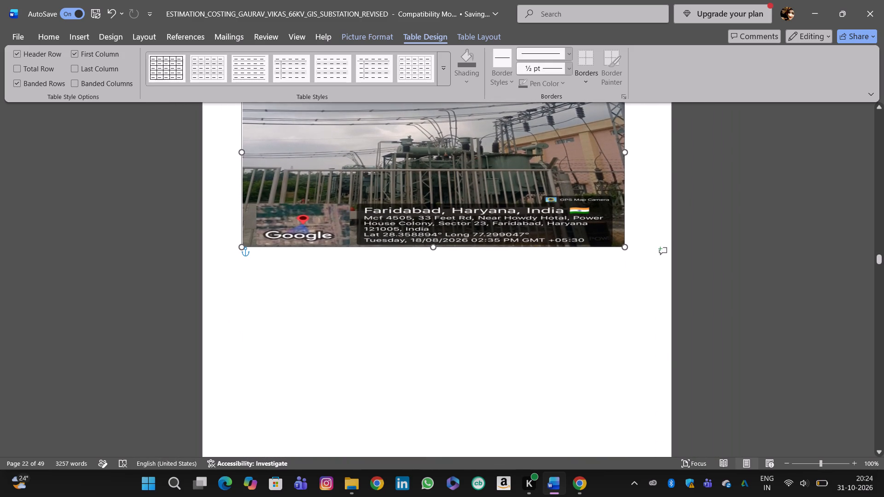
pyautogui.scroll(-4, 839, 242)
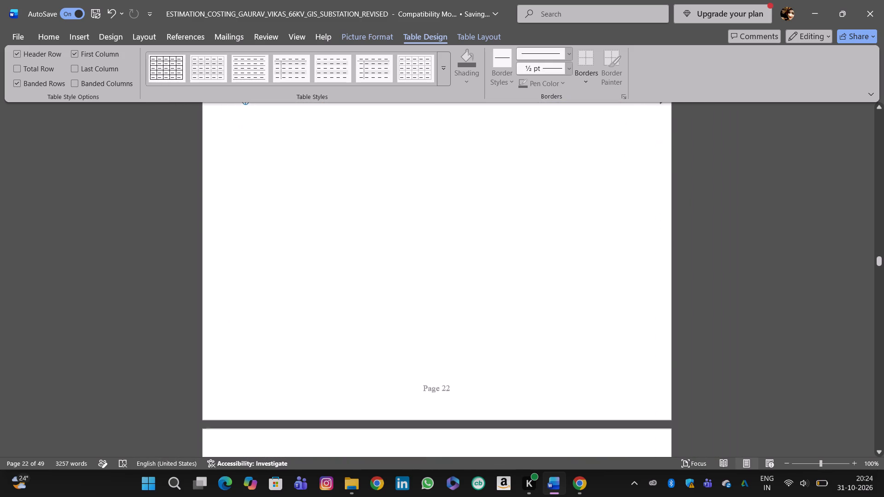
pyautogui.scroll(-2, 839, 242)
pyautogui.scroll(1, 839, 242)
pyautogui.hscroll(1, 839, 242)
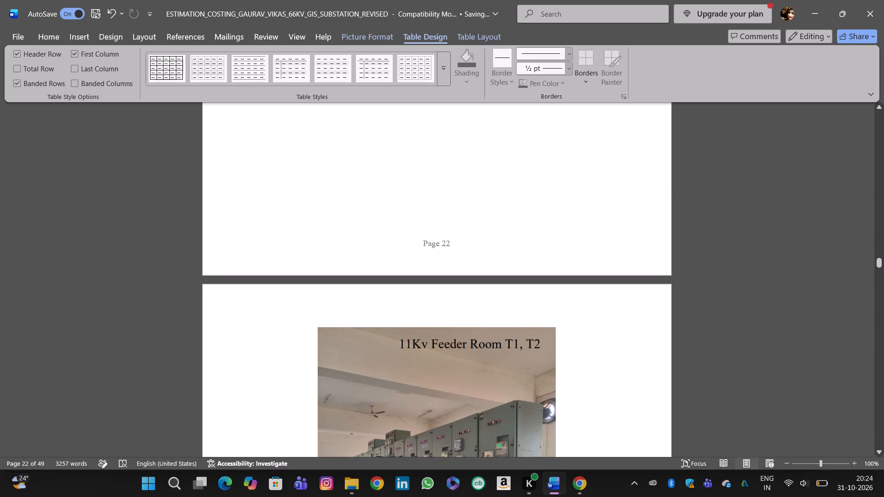
pyautogui.hscroll(1, 839, 242)
pyautogui.click(484, 386)
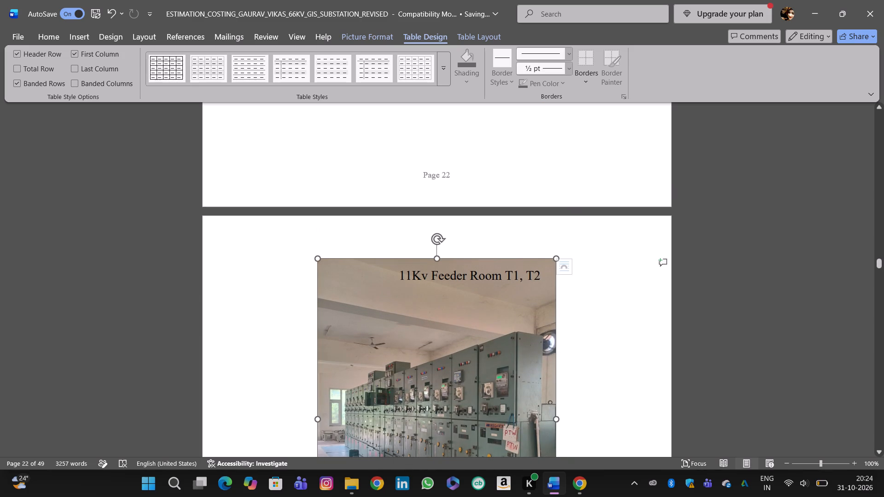
pyautogui.moveTo(484, 386); pyautogui.dragTo(456, 336)
pyautogui.click(456, 336)
pyautogui.click(456, 336)
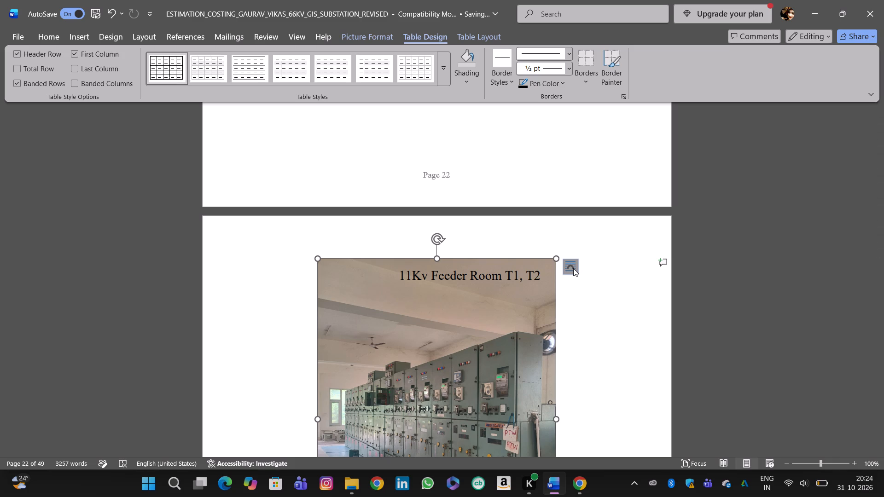
pyautogui.click(573, 268)
pyautogui.click(610, 357)
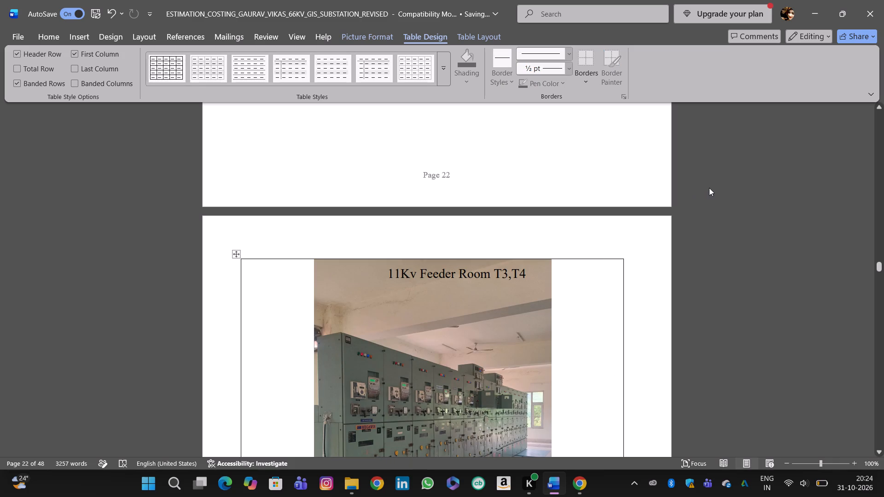
# Shift the 11Kv Feeder Room T1, T2 photograph sideways and stretch its width across the full text area.
pyautogui.scroll(4, 709, 188)
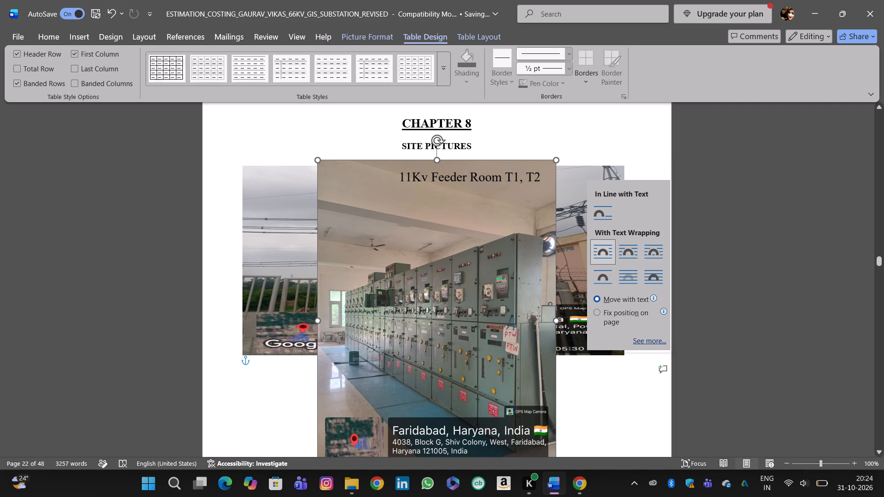
pyautogui.moveTo(464, 290); pyautogui.dragTo(430, 308)
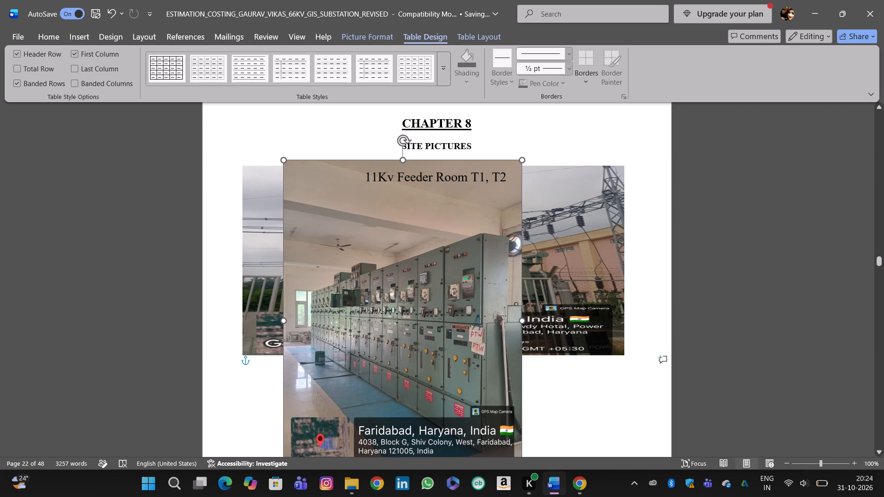
pyautogui.moveTo(430, 308); pyautogui.dragTo(452, 353)
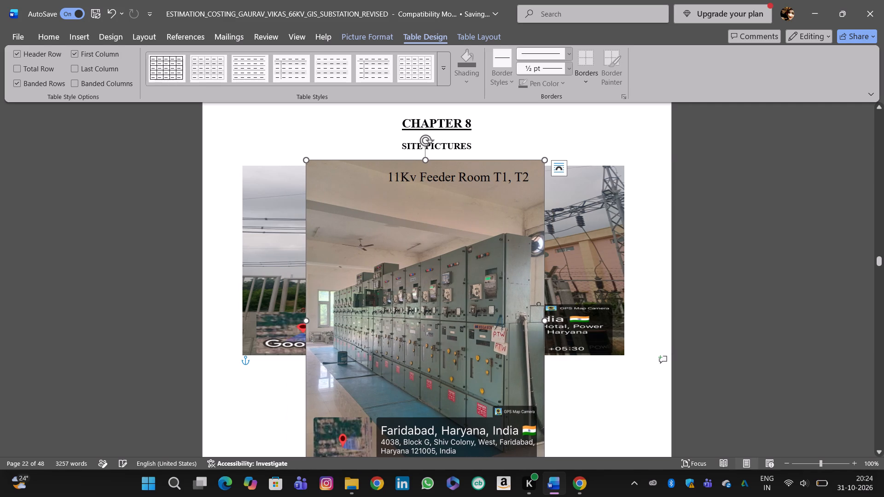
pyautogui.moveTo(305, 322); pyautogui.dragTo(247, 324)
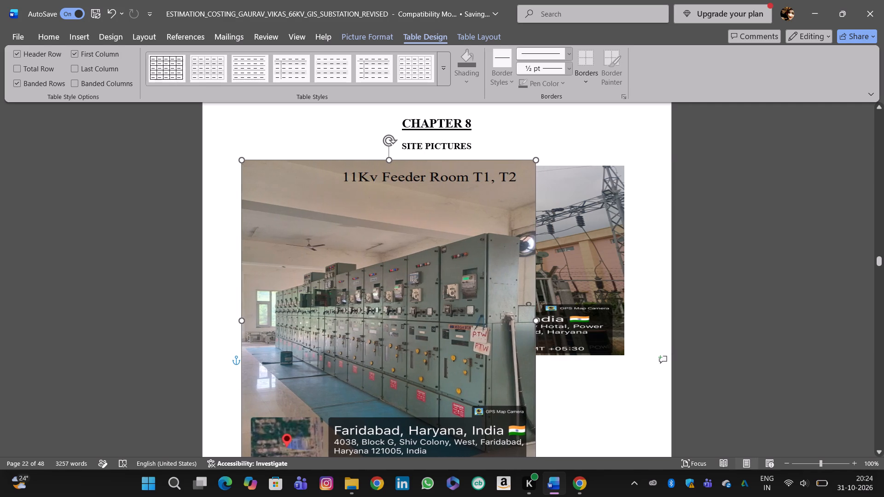
pyautogui.moveTo(247, 324); pyautogui.dragTo(233, 325)
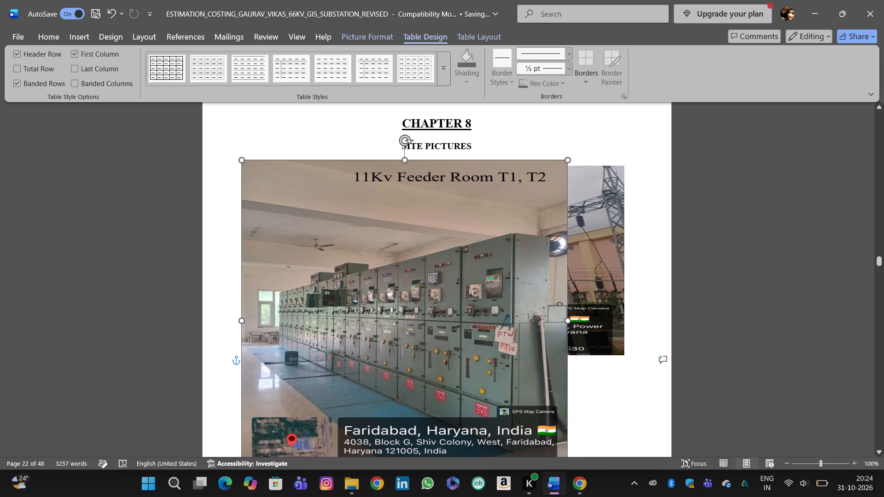
pyautogui.moveTo(233, 325); pyautogui.dragTo(160, 331)
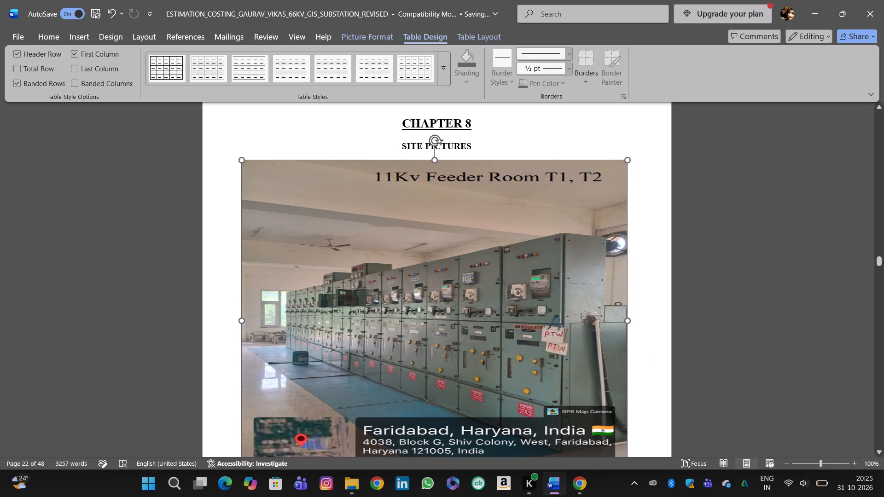
pyautogui.moveTo(160, 331); pyautogui.dragTo(158, 333)
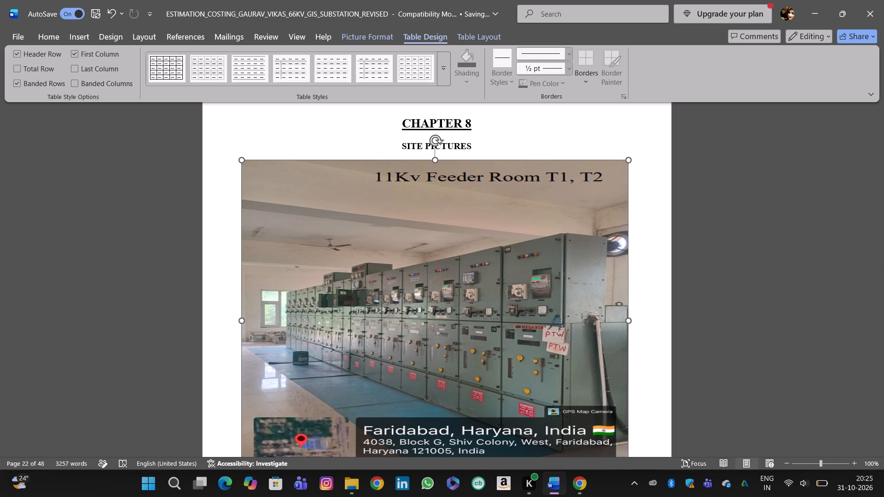
pyautogui.moveTo(158, 333); pyautogui.dragTo(158, 333)
# Adjust the T1, T2 feeder room photograph's bottom edge near the page end and lower its top edge so it fills about half the page.
pyautogui.scroll(-1, 442, 350)
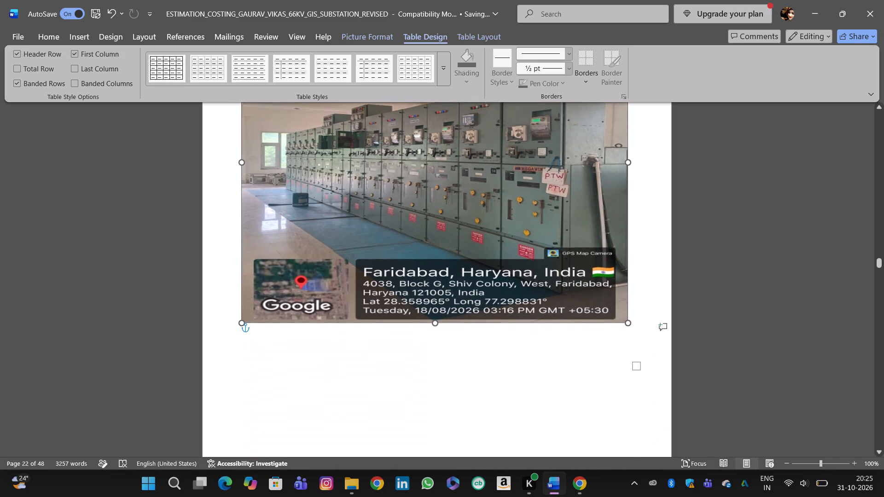
pyautogui.scroll(-1, 442, 350)
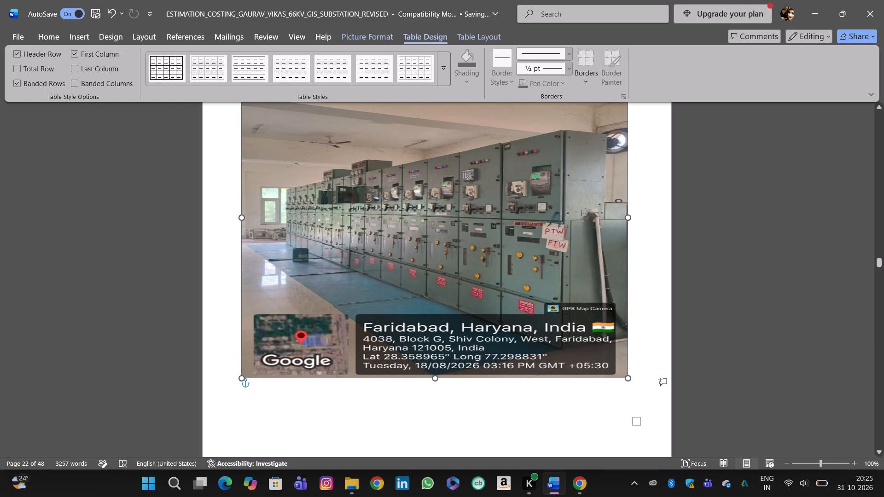
pyautogui.moveTo(435, 379); pyautogui.dragTo(443, 444)
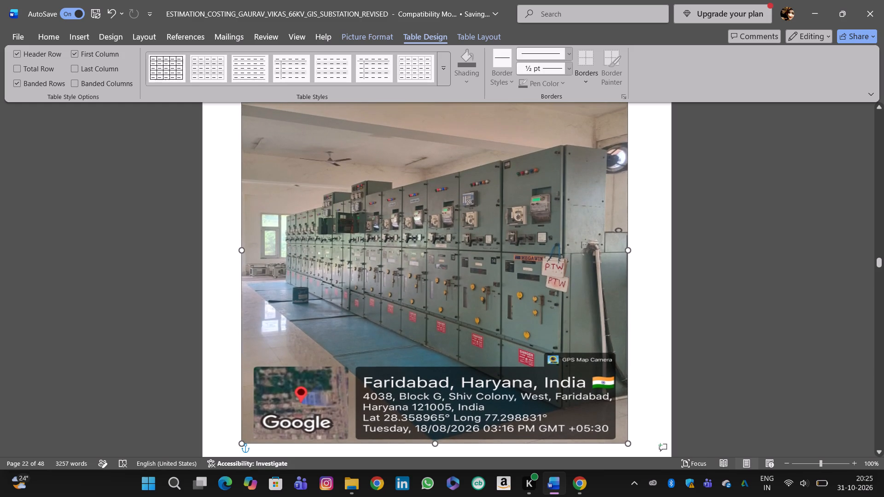
pyautogui.moveTo(443, 444); pyautogui.dragTo(448, 401)
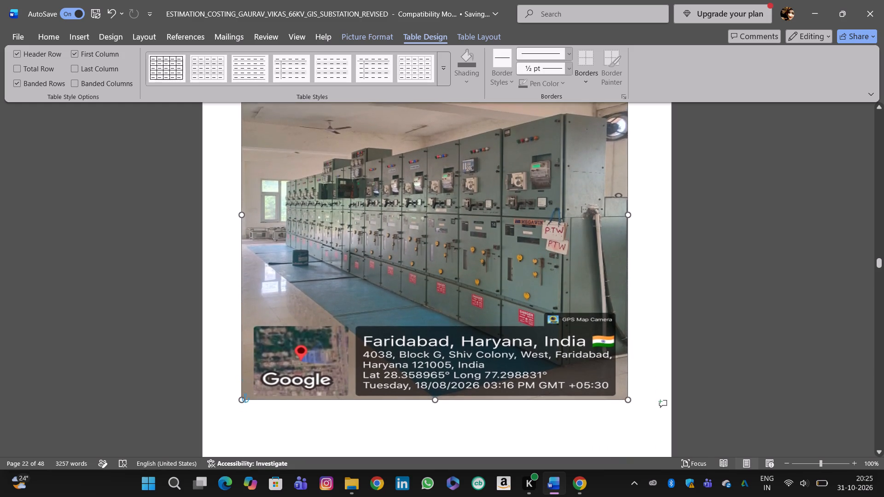
pyautogui.moveTo(448, 401); pyautogui.dragTo(448, 409)
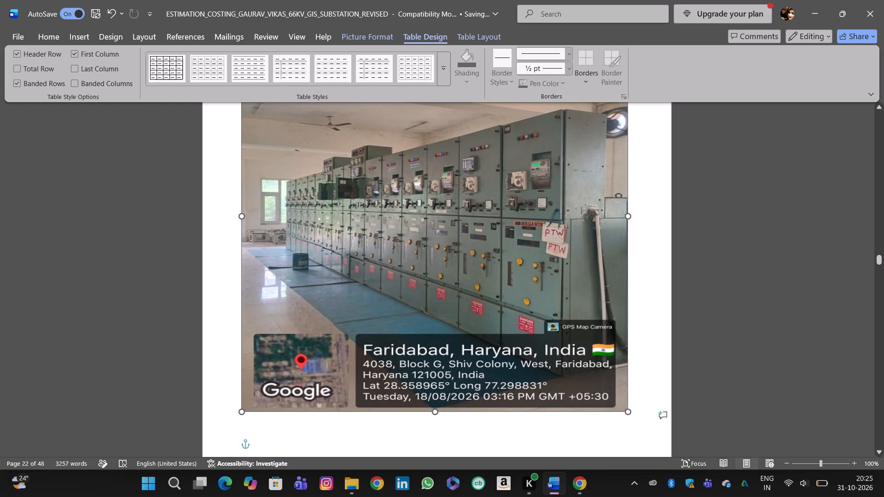
pyautogui.moveTo(448, 409); pyautogui.dragTo(461, 485)
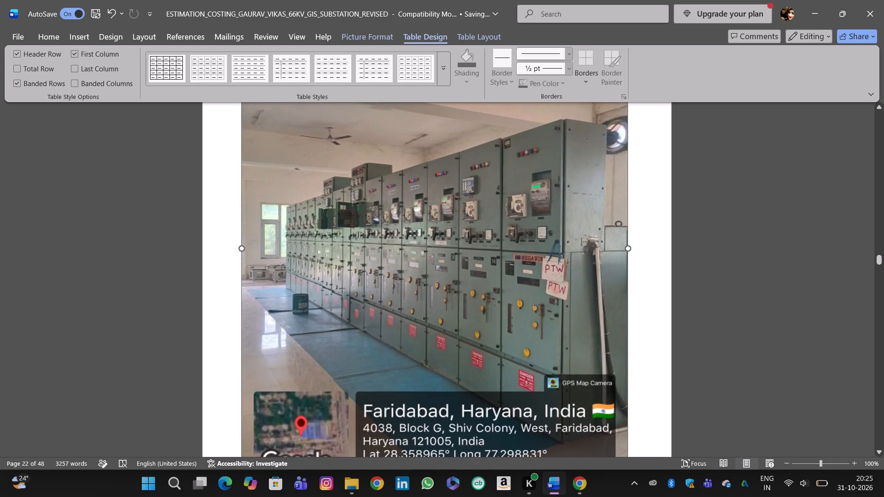
pyautogui.moveTo(461, 485); pyautogui.dragTo(477, 437)
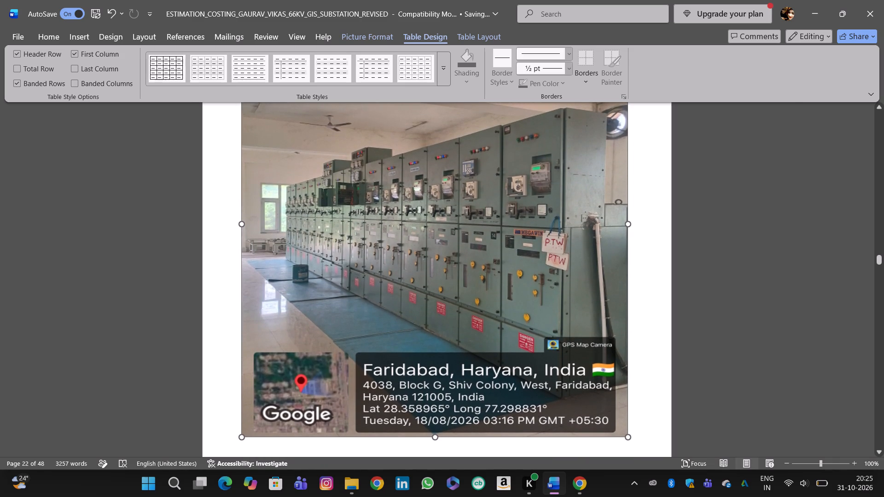
pyautogui.keyDown('ctrl'); pyautogui.scroll(-1, 767, 268); pyautogui.keyUp('ctrl')
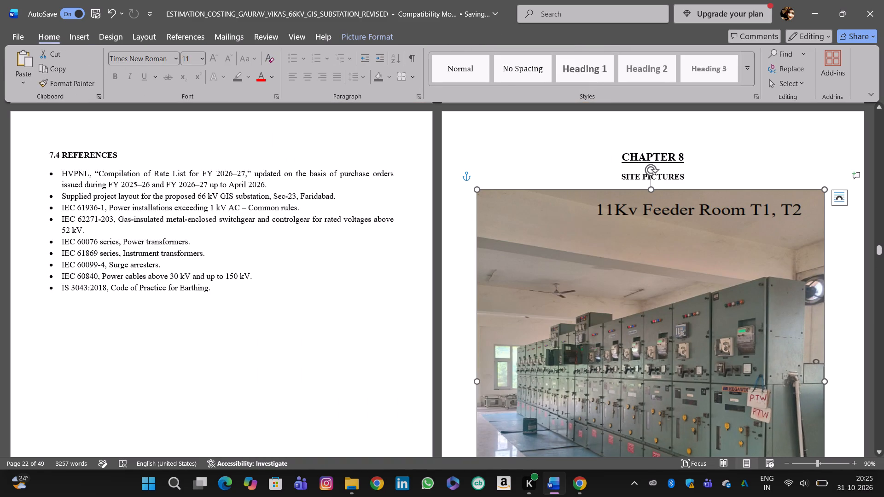
pyautogui.moveTo(651, 190); pyautogui.dragTo(669, 356)
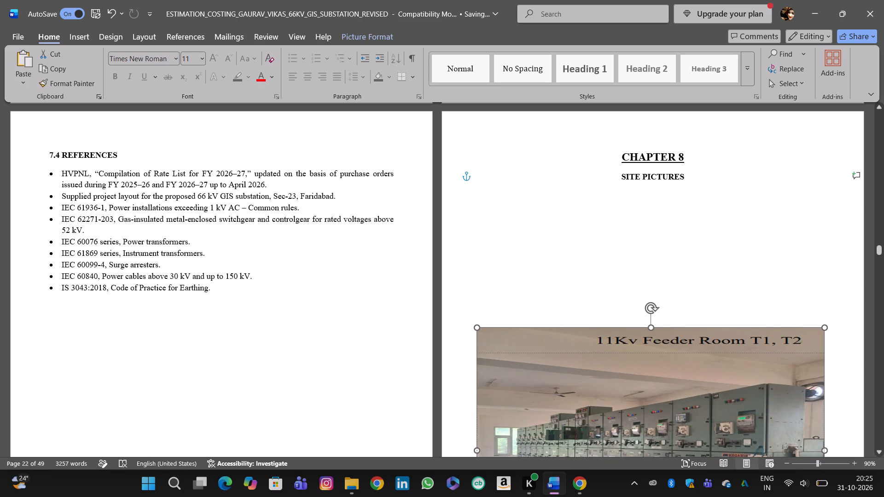
pyautogui.moveTo(669, 356); pyautogui.dragTo(669, 361)
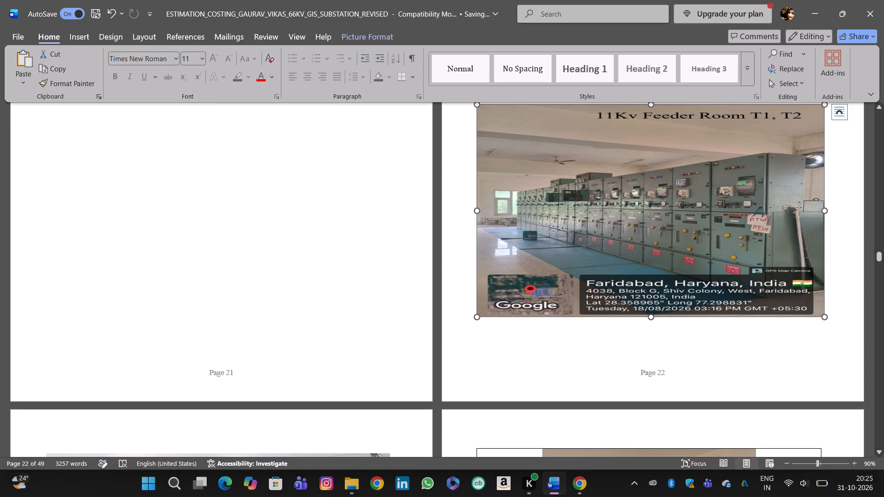
# Move the T1, T2 feeder room photograph up directly below the SITE PICTURES heading, above the transformer yard photograph.
pyautogui.scroll(1, 599, 319)
pyautogui.scroll(-1, 599, 319)
pyautogui.scroll(1, 599, 319)
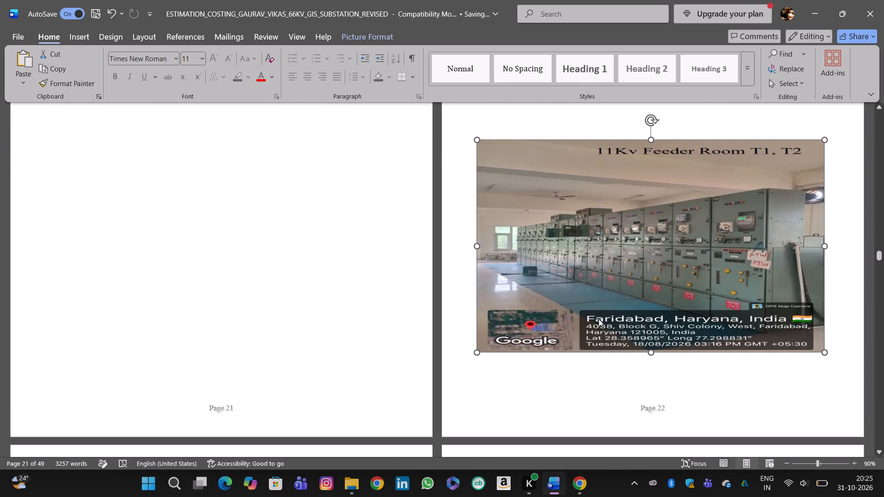
pyautogui.scroll(1, 599, 319)
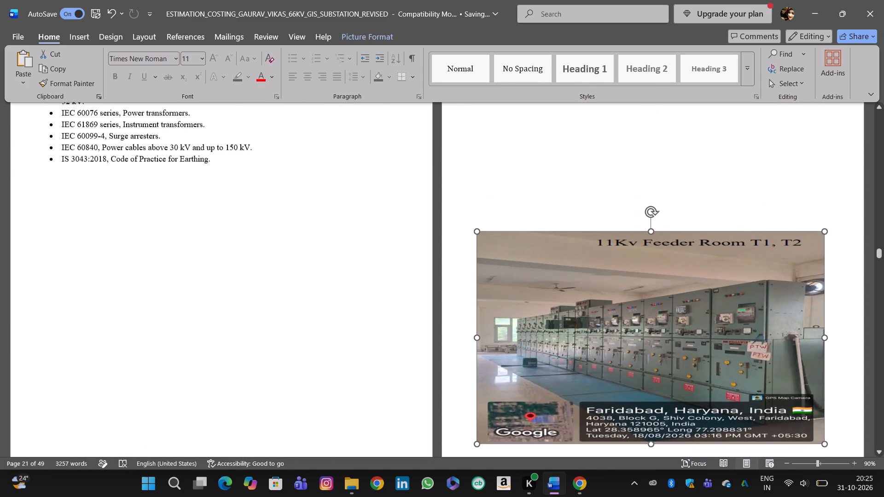
pyautogui.scroll(1, 599, 319)
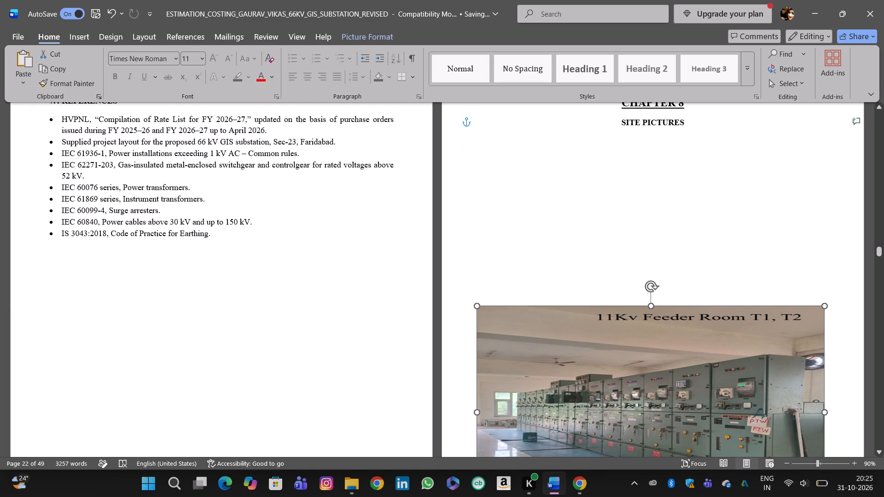
pyautogui.click(378, 276)
pyautogui.click(696, 383)
pyautogui.moveTo(647, 386); pyautogui.dragTo(644, 223)
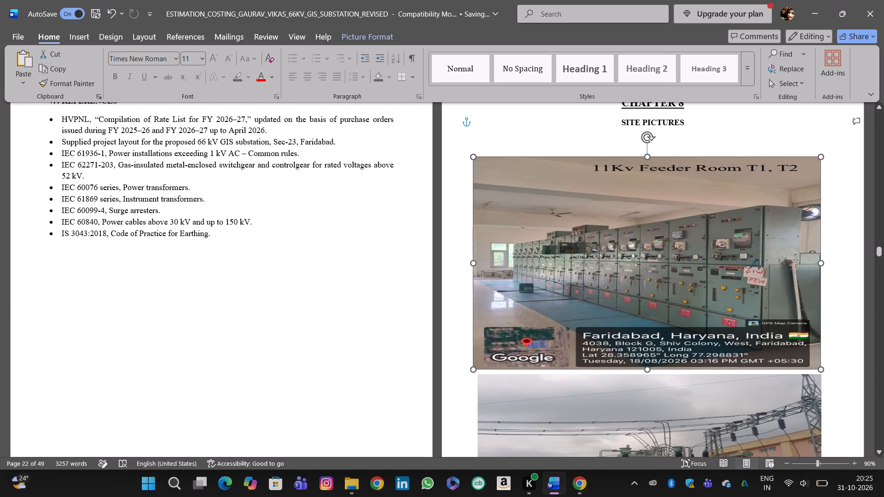
pyautogui.moveTo(644, 223); pyautogui.dragTo(651, 222)
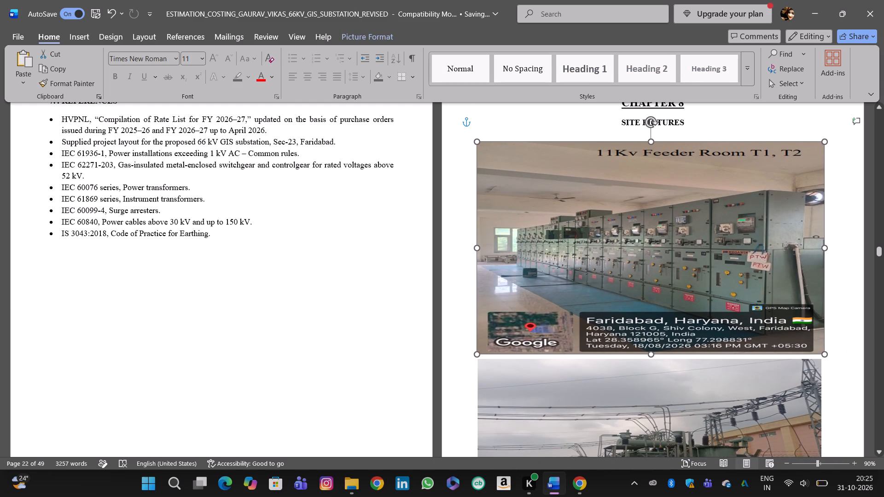
pyautogui.moveTo(651, 222); pyautogui.dragTo(650, 220)
pyautogui.click(365, 293)
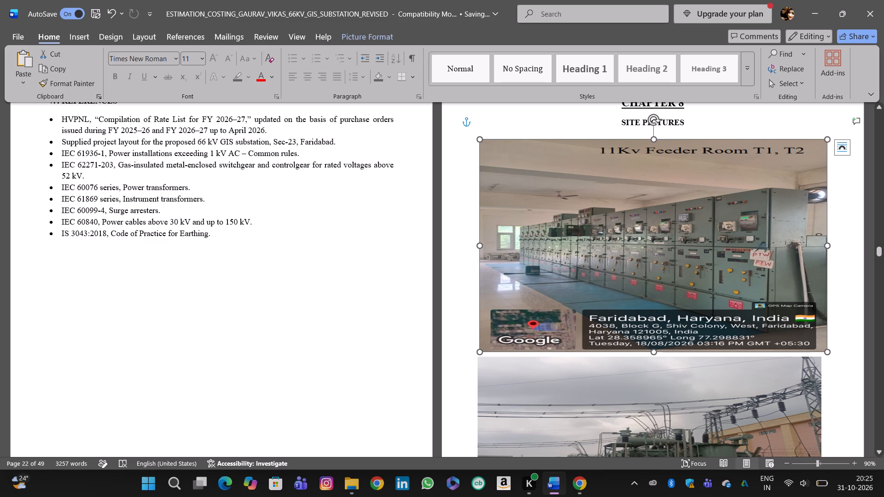
# Remove the border frame around the 11Kv Feeder Room T3, T4 photograph using No Border.
pyautogui.scroll(-4, 365, 293)
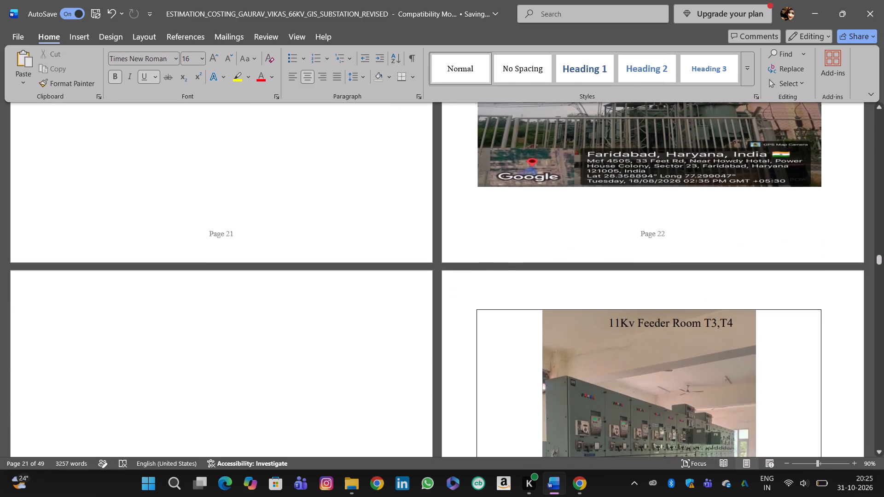
pyautogui.scroll(-2, 365, 293)
pyautogui.hscroll(1, 365, 293)
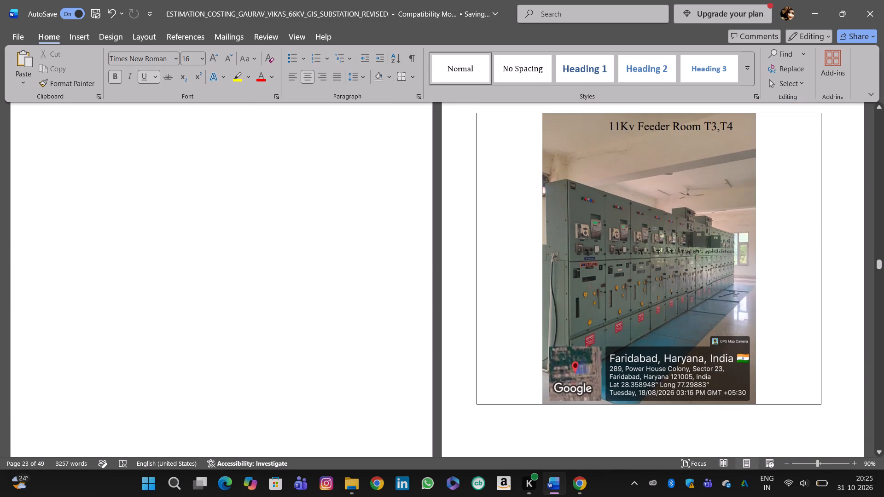
pyautogui.scroll(1, 365, 293)
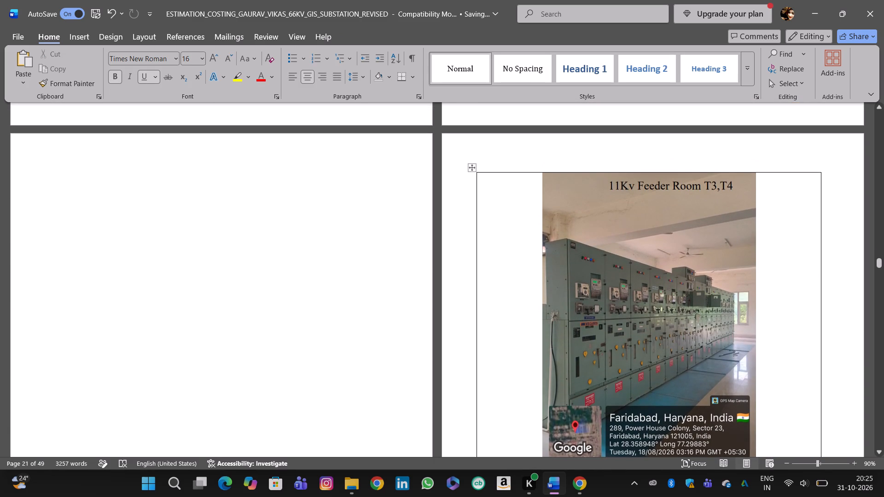
pyautogui.click(622, 283)
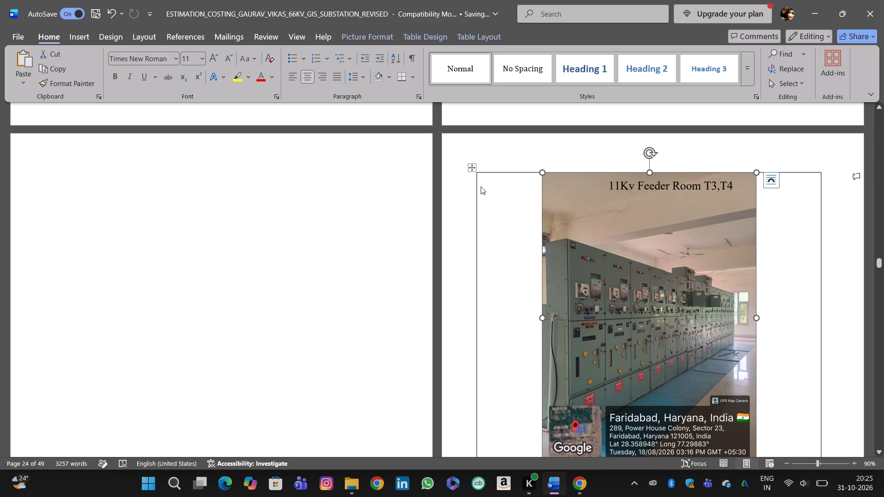
pyautogui.click(495, 192)
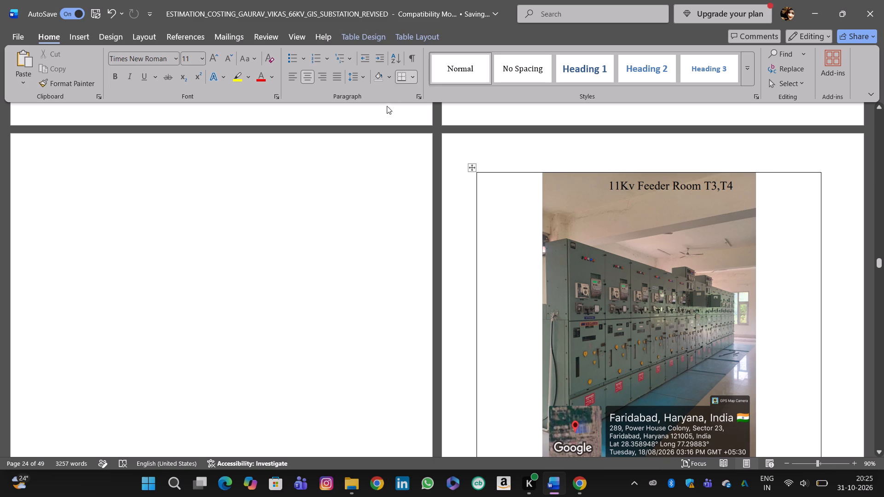
pyautogui.click(413, 77)
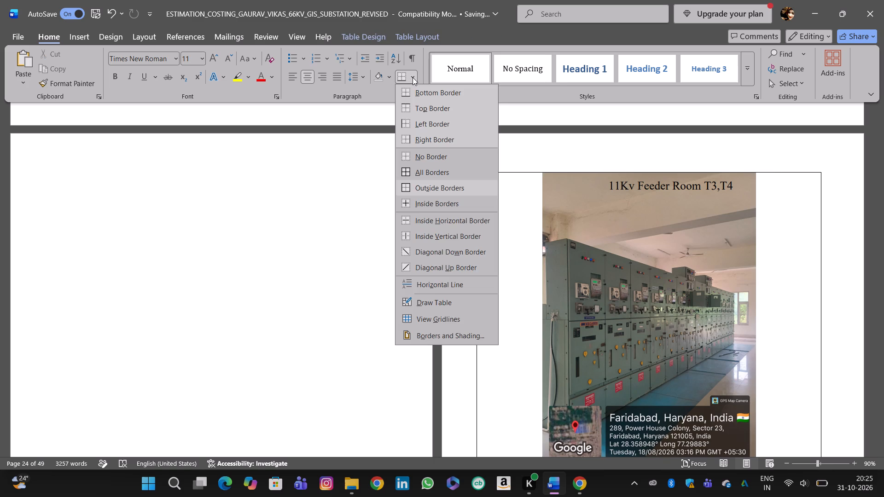
pyautogui.click(438, 158)
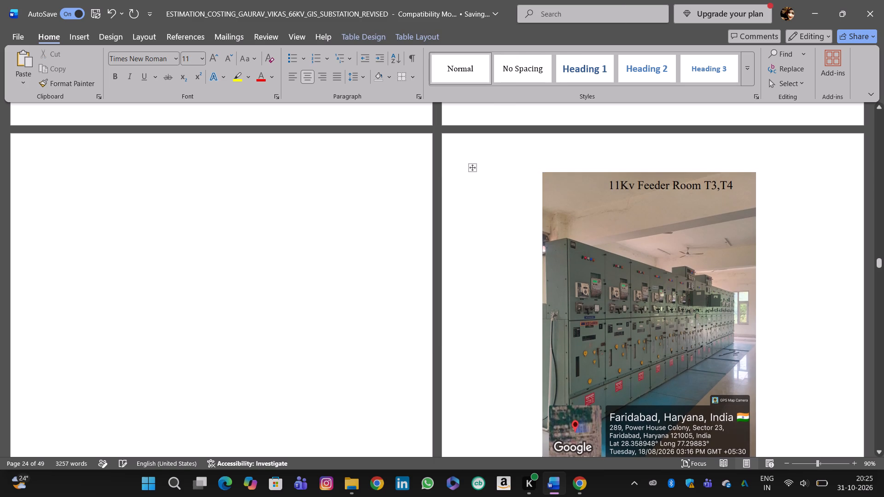
# Widen the 11Kv Feeder Room T3, T4 photograph to fill more of the text area.
pyautogui.click(645, 250)
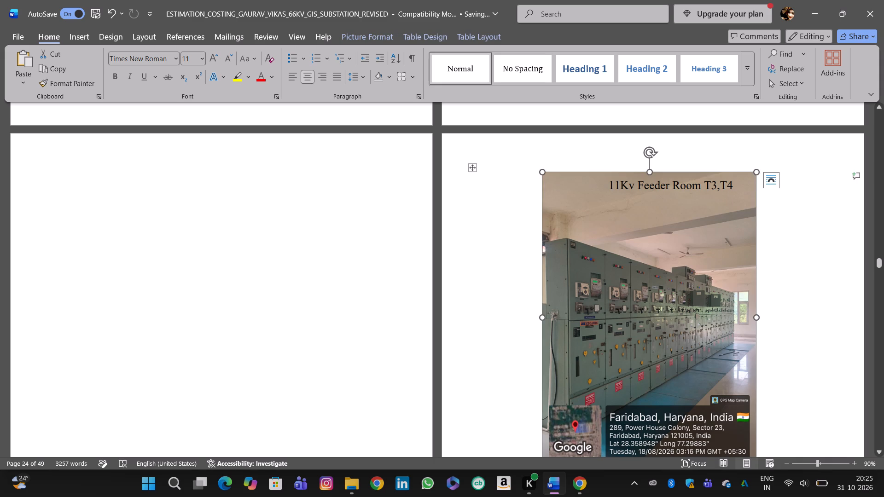
pyautogui.moveTo(542, 318); pyautogui.dragTo(482, 322)
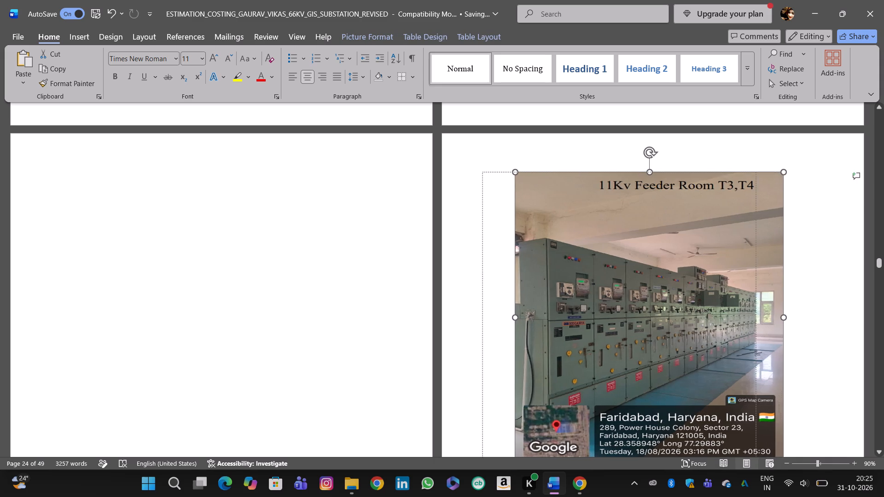
pyautogui.moveTo(482, 322); pyautogui.dragTo(469, 324)
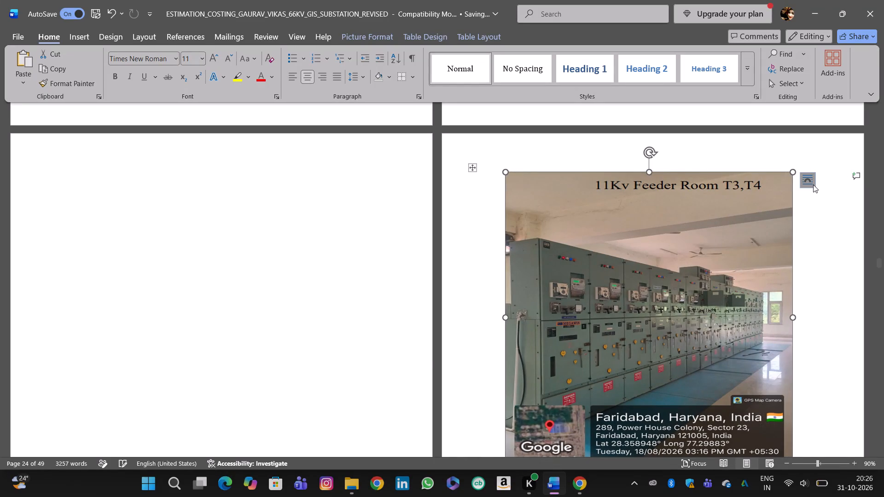
# Set the T3, T4 feeder room photograph's text wrapping to Square and fix its position on the page.
pyautogui.click(813, 185)
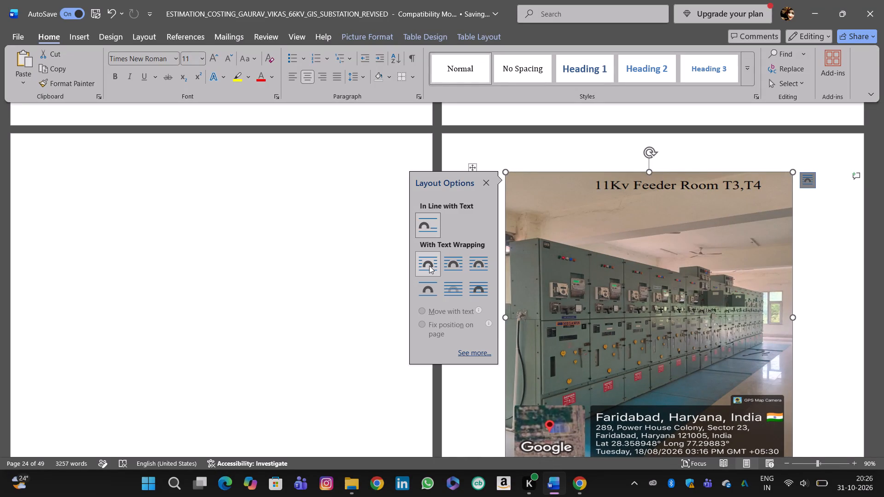
pyautogui.click(429, 266)
pyautogui.click(420, 328)
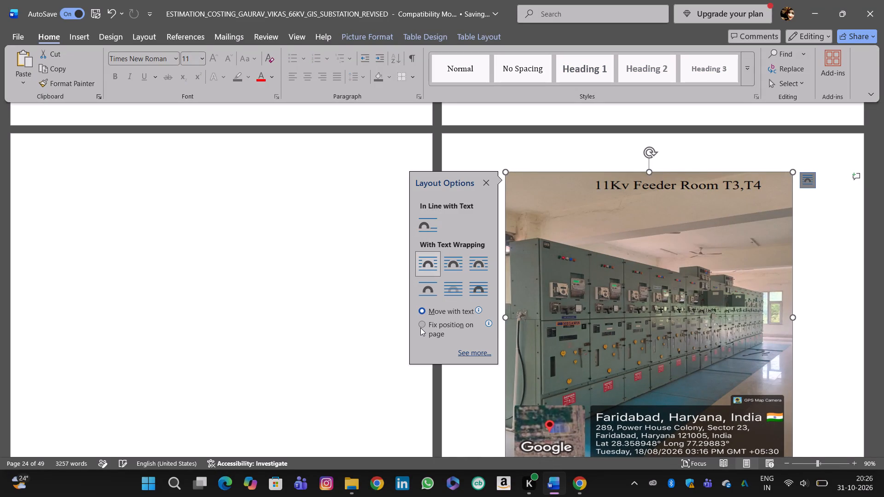
pyautogui.click(822, 285)
pyautogui.click(710, 335)
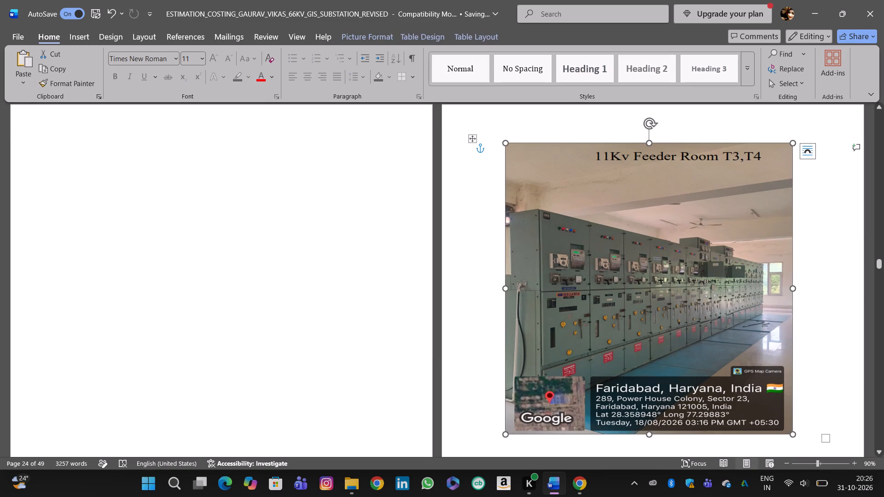
# Stretch the T3, T4 feeder room photograph out to the page's right text margin and raise its bottom edge slightly.
pyautogui.moveTo(791, 289); pyautogui.dragTo(829, 281)
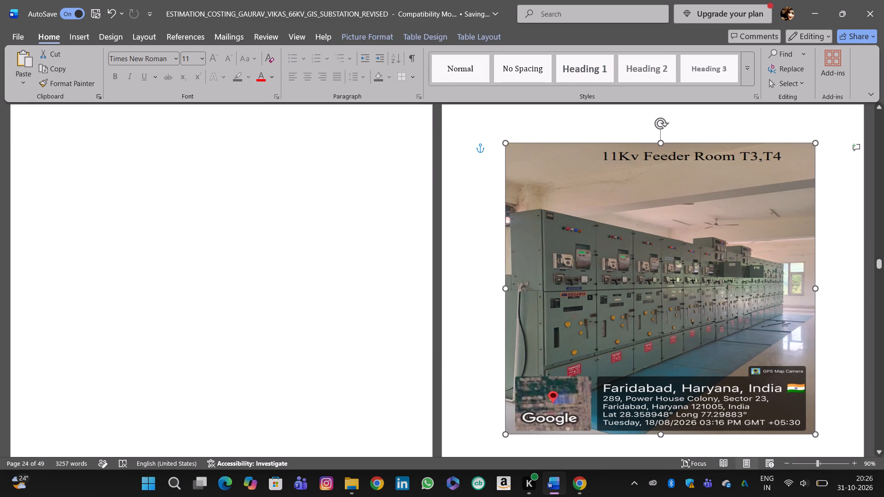
pyautogui.moveTo(829, 281); pyautogui.dragTo(836, 280)
pyautogui.click(658, 434)
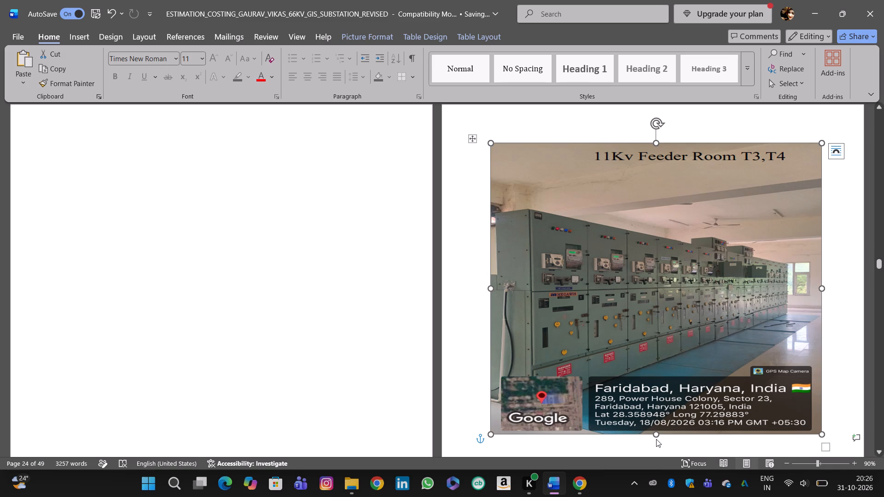
pyautogui.moveTo(656, 436); pyautogui.dragTo(656, 413)
pyautogui.moveTo(656, 413); pyautogui.dragTo(657, 408)
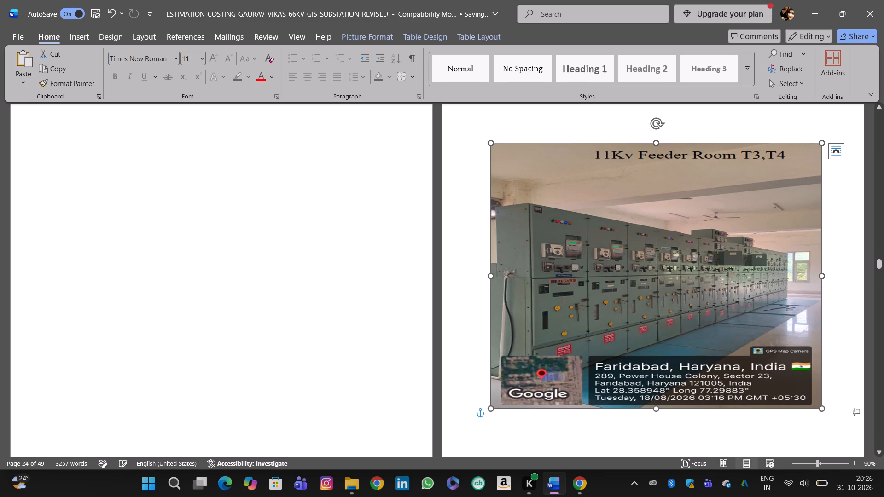
# Move the T3, T4 feeder room photograph to the top of the preceding blank page, centred between the margins.
pyautogui.click(773, 431)
pyautogui.moveTo(691, 300); pyautogui.dragTo(298, 251)
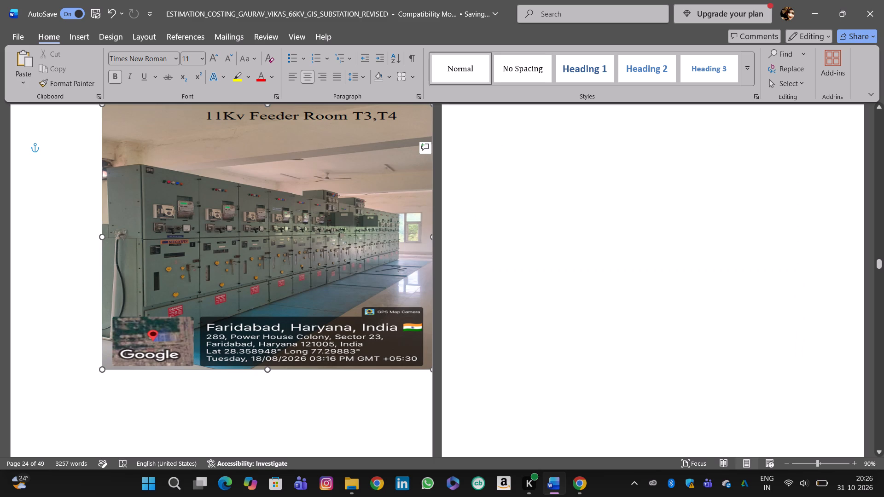
pyautogui.moveTo(298, 251); pyautogui.dragTo(259, 279)
pyautogui.click(557, 257)
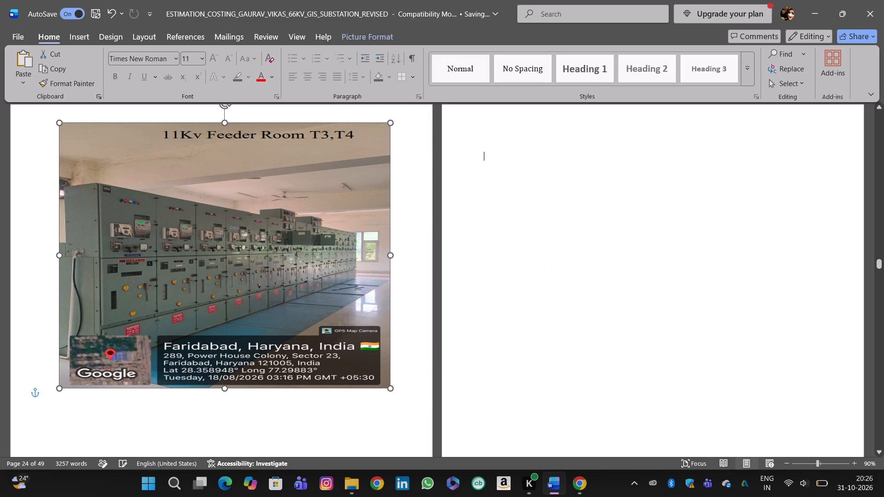
# Extend the transformer yard photograph's bottom edge down to just above the page 22 footer.
pyautogui.scroll(4, 557, 257)
pyautogui.hscroll(1, 557, 257)
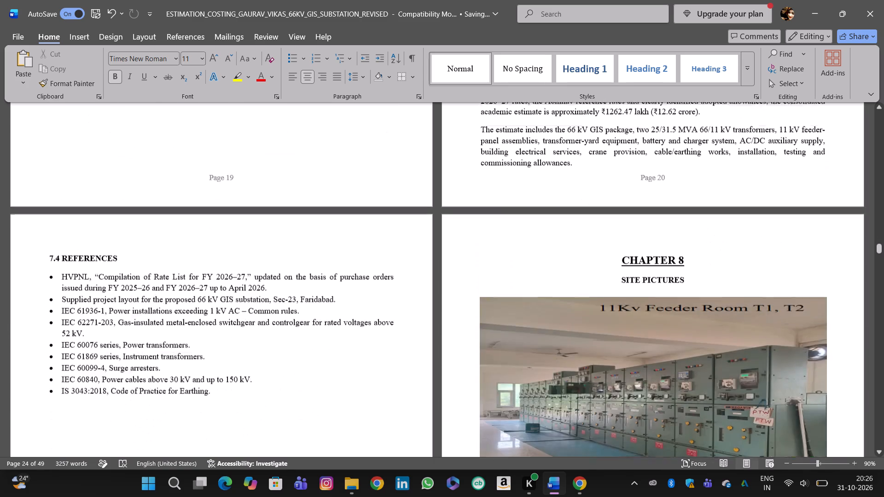
pyautogui.scroll(-3, 557, 257)
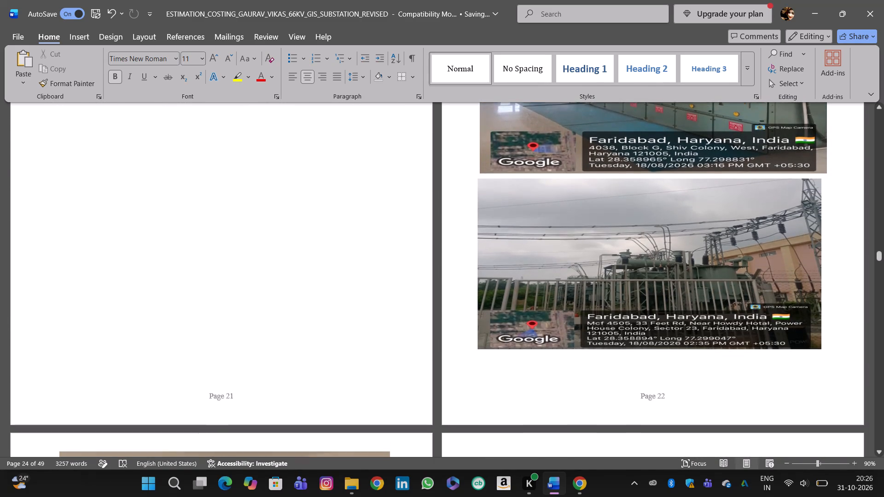
pyautogui.scroll(-1, 557, 257)
pyautogui.click(644, 265)
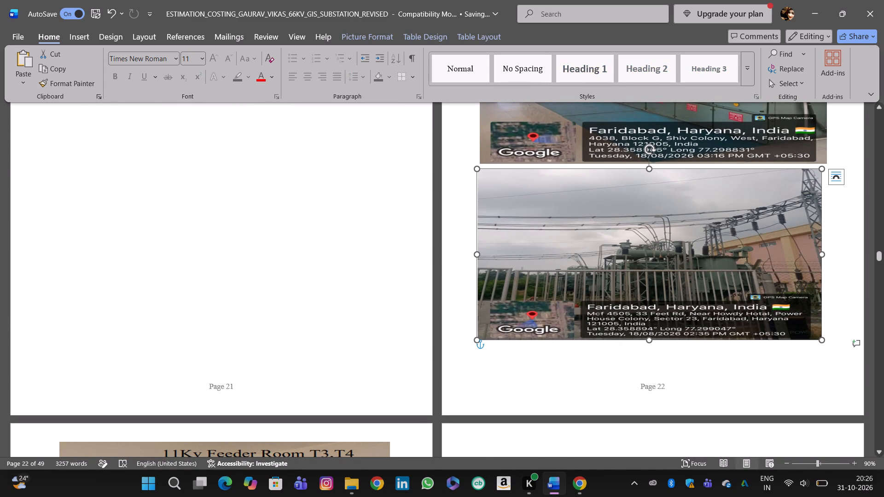
pyautogui.moveTo(649, 342); pyautogui.dragTo(653, 375)
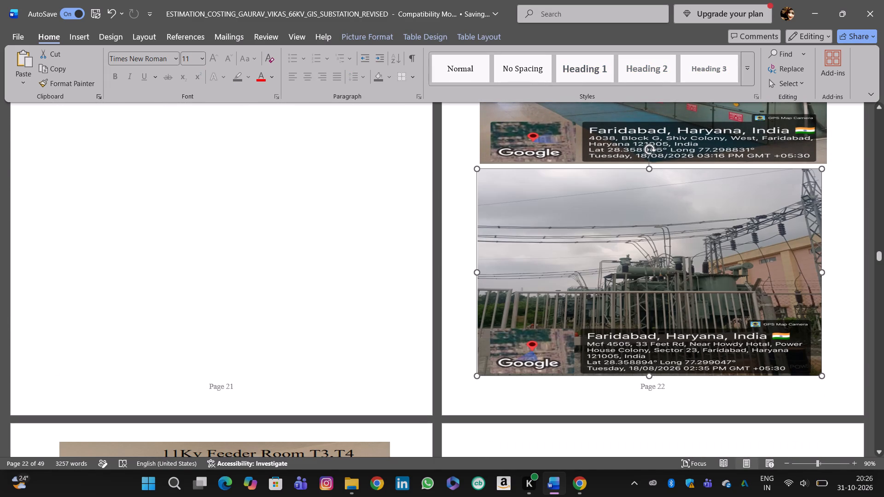
pyautogui.moveTo(653, 375); pyautogui.dragTo(653, 372)
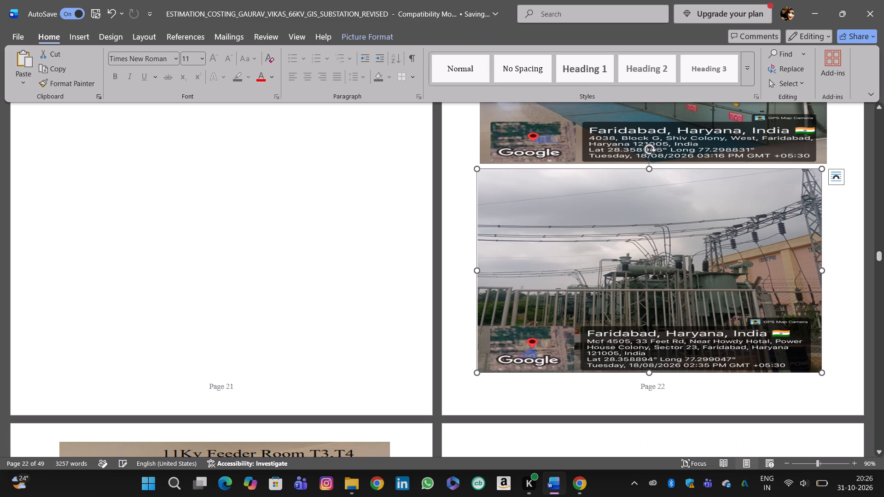
pyautogui.click(308, 316)
# Widen the transformer yard photograph so its right edge lines up with the T1, T2 feeder room photograph above.
pyautogui.scroll(1, 308, 316)
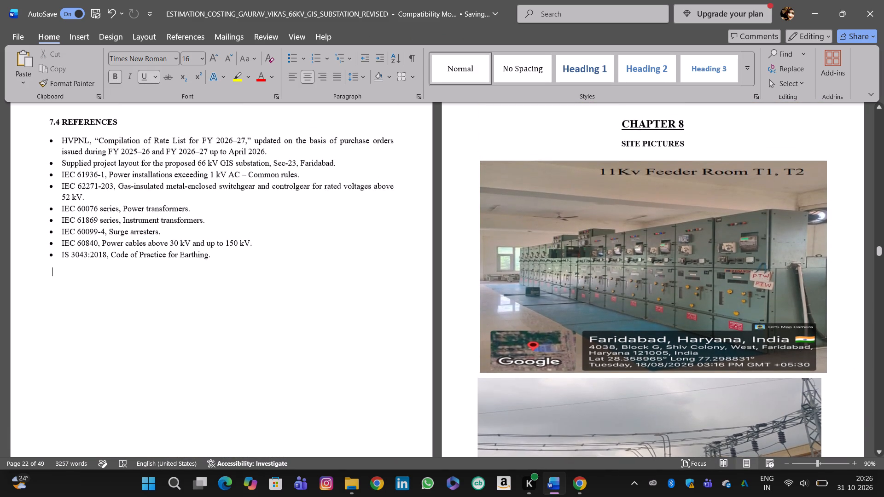
pyautogui.scroll(1, 308, 316)
pyautogui.click(580, 353)
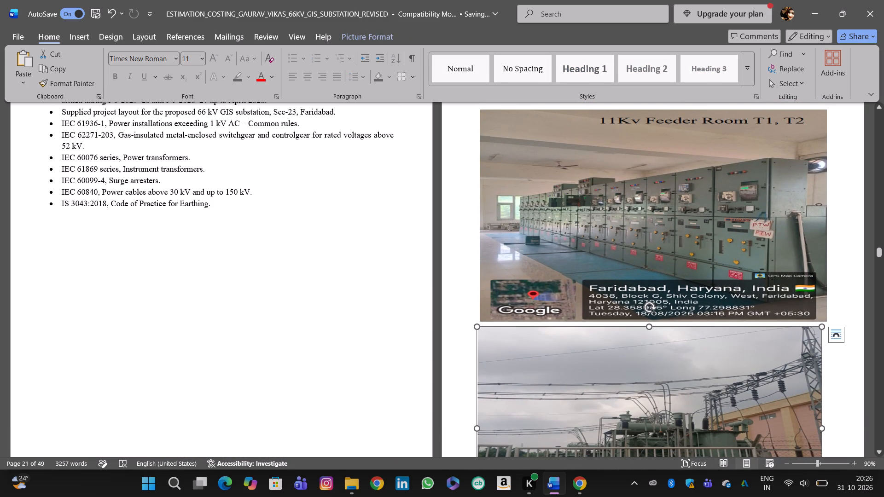
pyautogui.moveTo(823, 428); pyautogui.dragTo(828, 428)
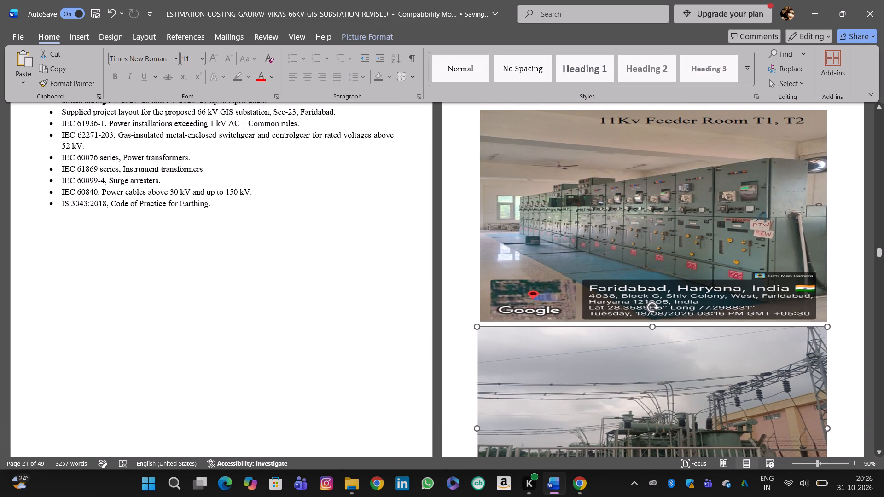
pyautogui.moveTo(828, 428); pyautogui.dragTo(827, 428)
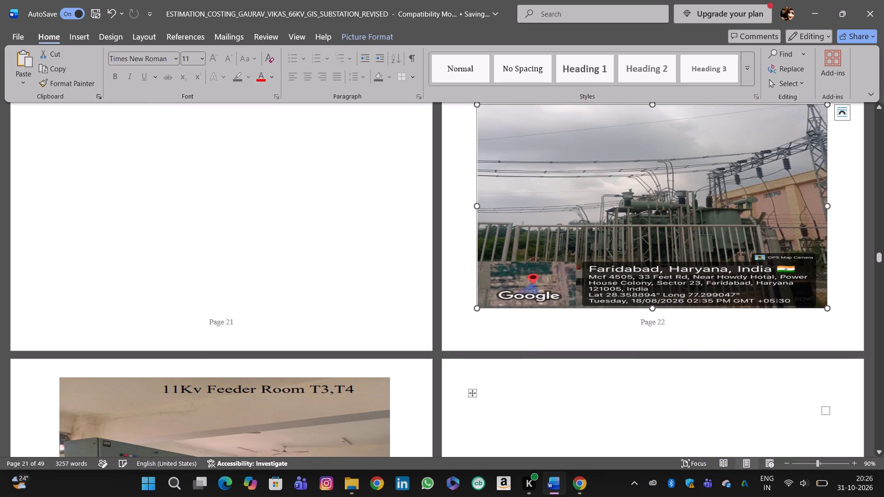
pyautogui.click(792, 410)
# Widen the T3, T4 feeder room photograph slightly by extending its right edge past the text margin.
pyautogui.scroll(2, 792, 410)
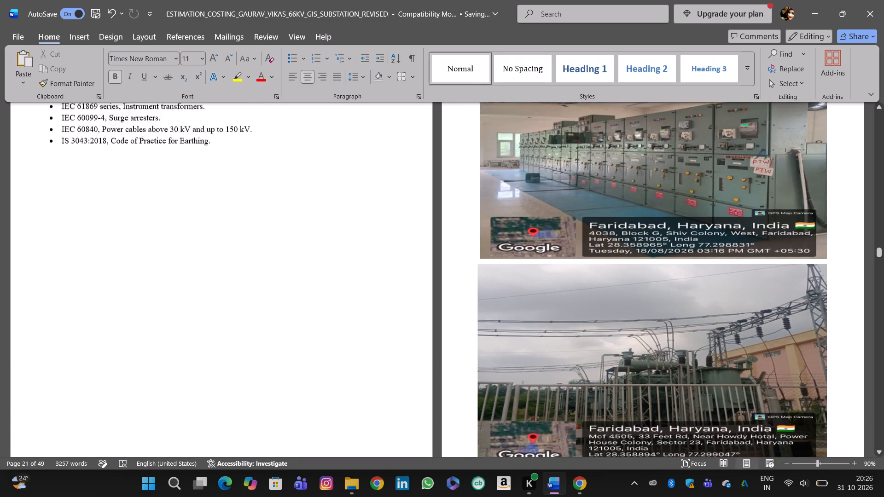
pyautogui.scroll(1, 792, 410)
pyautogui.scroll(-3, 792, 410)
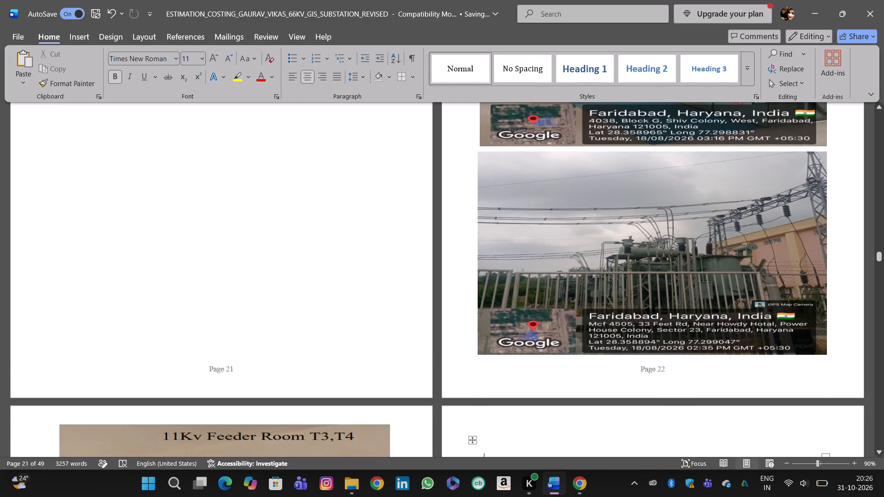
pyautogui.scroll(-2, 792, 410)
pyautogui.scroll(1, 792, 410)
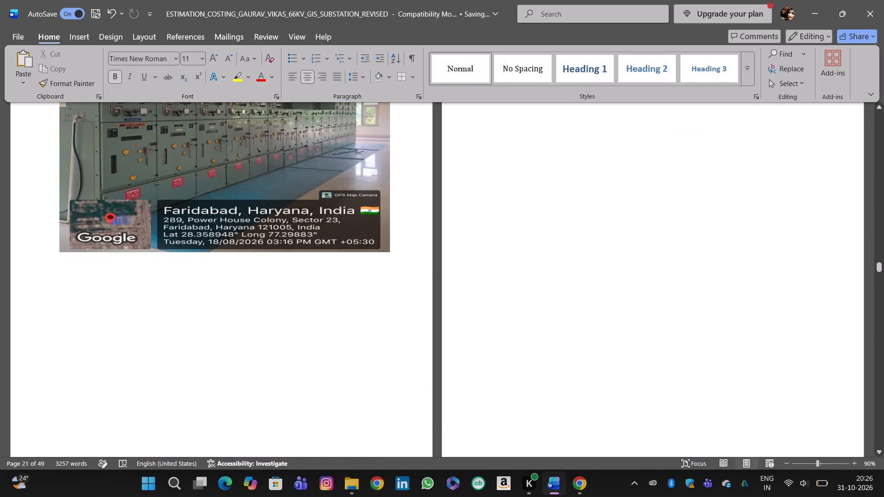
pyautogui.scroll(1, 792, 410)
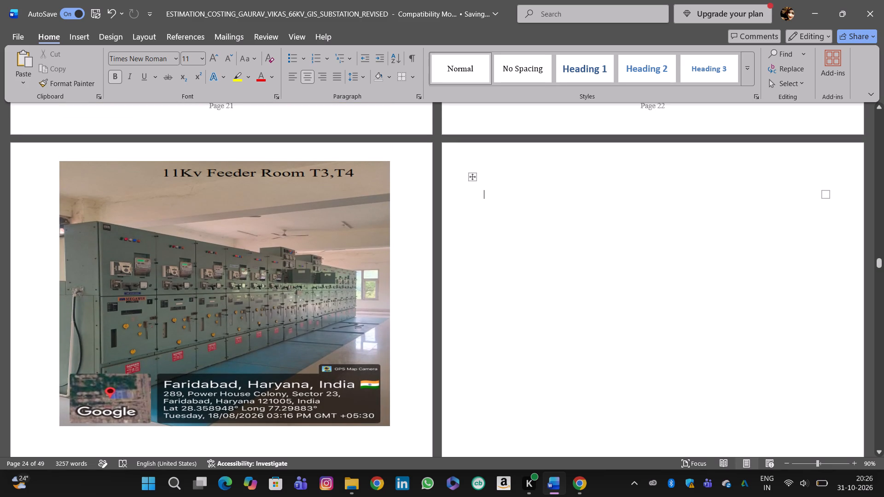
pyautogui.click(309, 311)
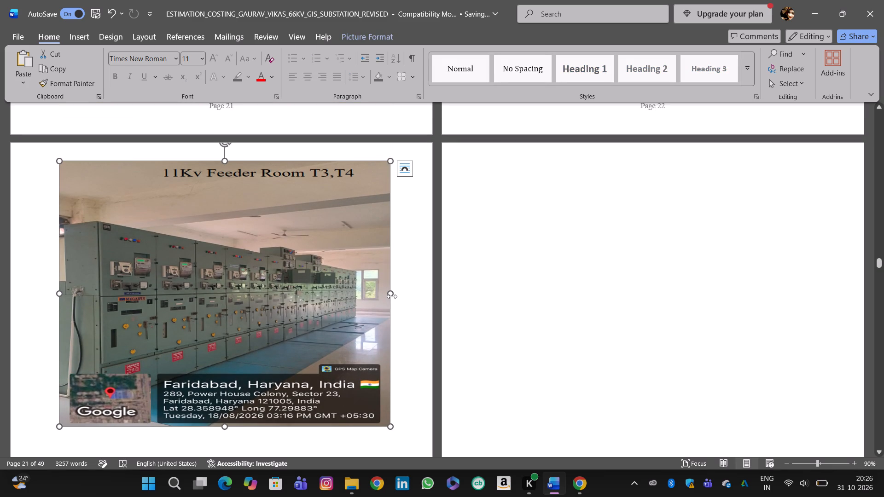
pyautogui.moveTo(391, 296); pyautogui.dragTo(400, 296)
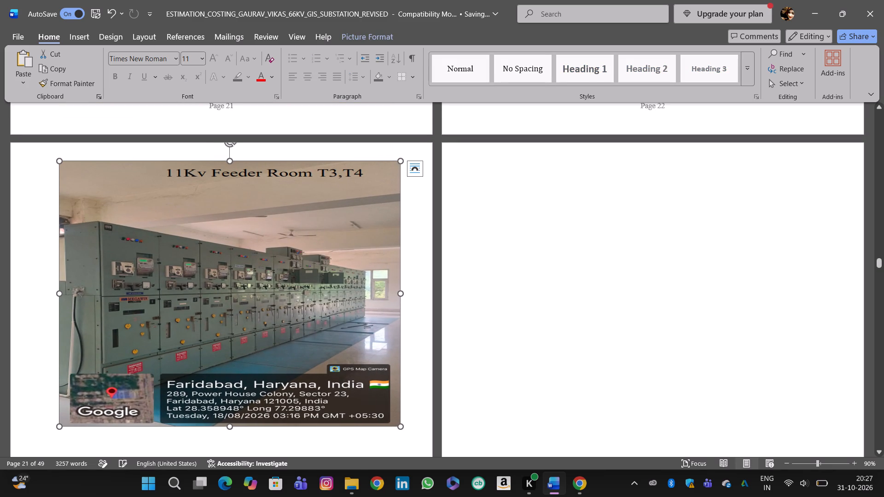
pyautogui.click(482, 293)
# Delete the "Site Photograph 3" caption and its empty line above the Hall Distribution Supply photograph.
pyautogui.scroll(-5, 482, 293)
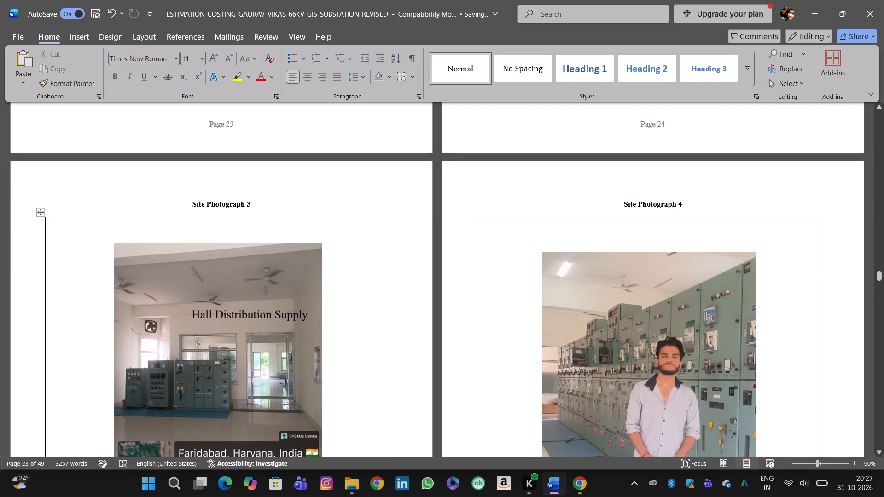
pyautogui.click(263, 206)
pyautogui.press('BackSpace')
pyautogui.press('BackSpace')
pyautogui.press('BackSpace')
pyautogui.press('BackSpace')
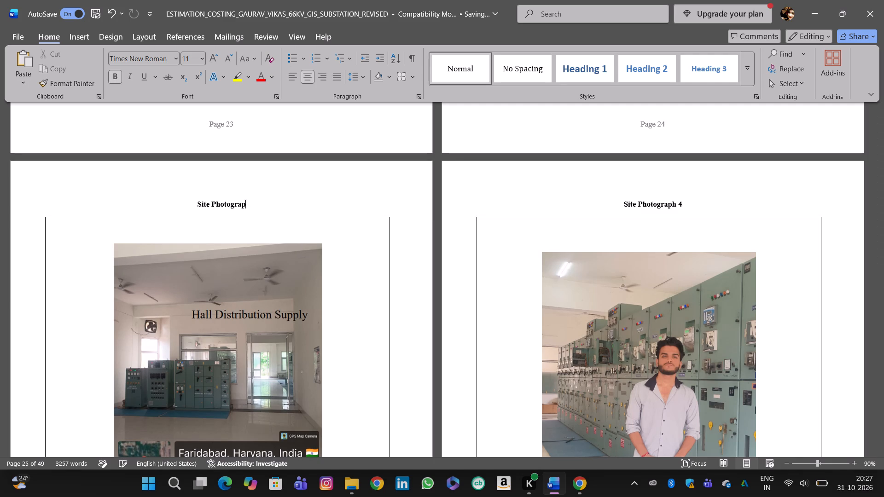
pyautogui.press('BackSpace')
pyautogui.press('BackSpace')
pyautogui.press('BackSpace')
pyautogui.press('BackSpace')
pyautogui.press('BackSpace')
pyautogui.press('BackSpace')
pyautogui.press('BackSpace')
pyautogui.press('BackSpace')
pyautogui.press('BackSpace')
pyautogui.press('BackSpace')
pyautogui.press('BackSpace')
pyautogui.press('BackSpace')
pyautogui.press('BackSpace')
pyautogui.press('BackSpace')
pyautogui.press('BackSpace')
pyautogui.press('BackSpace')
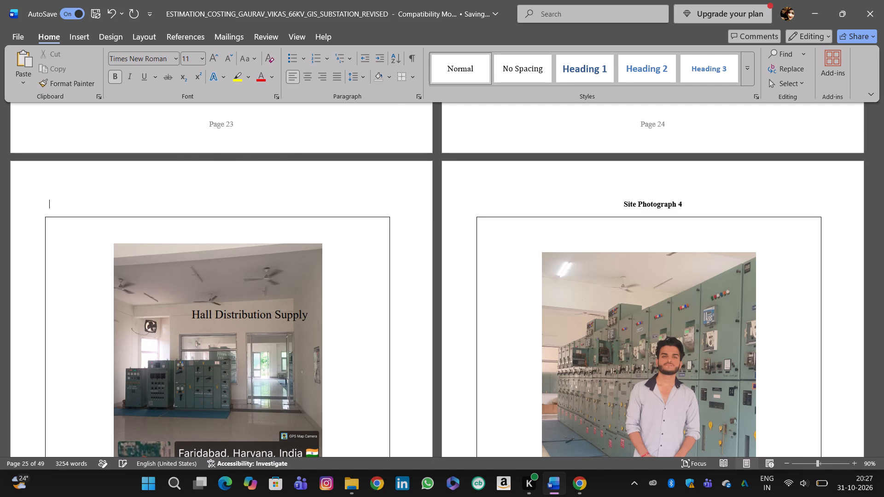
# Remove all borders from the table framing the Hall Distribution Supply photograph on page 25.
pyautogui.scroll(-1, 403, 232)
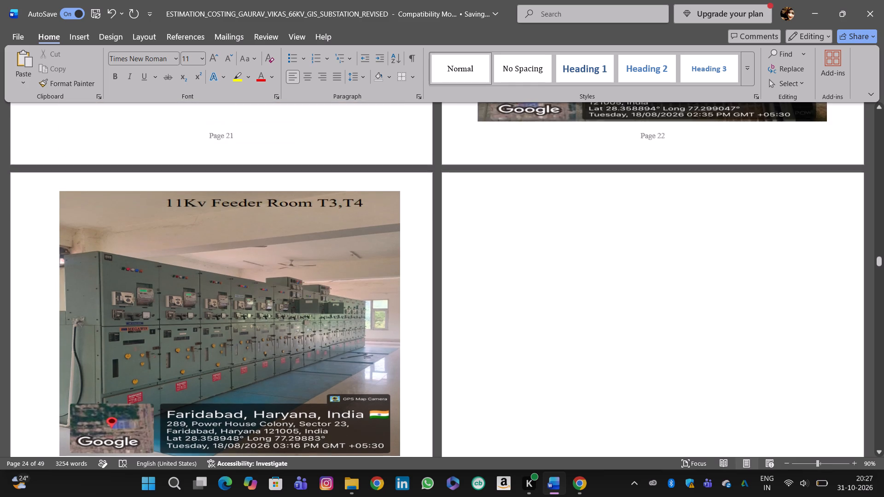
pyautogui.scroll(-1, 403, 232)
pyautogui.scroll(1, 403, 232)
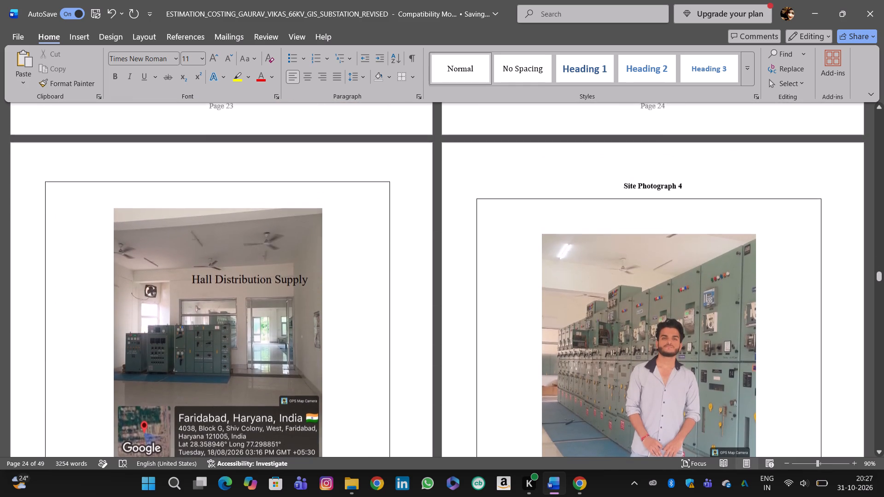
pyautogui.click(370, 248)
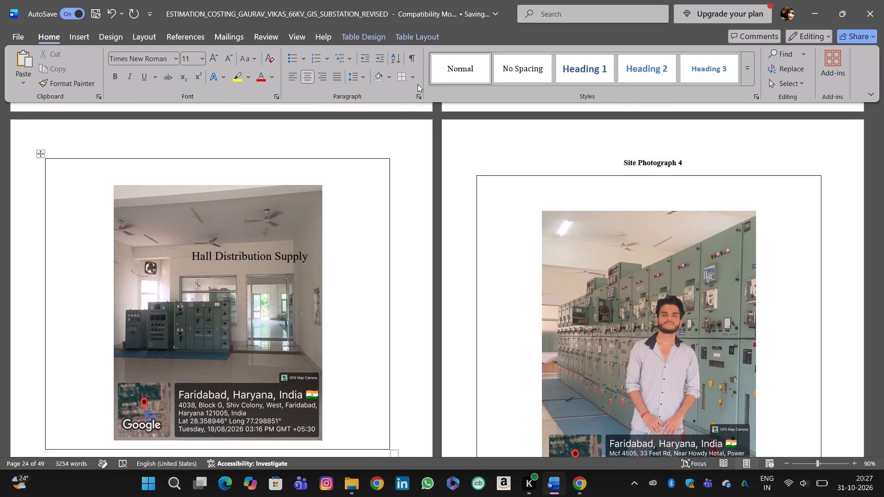
pyautogui.click(387, 171)
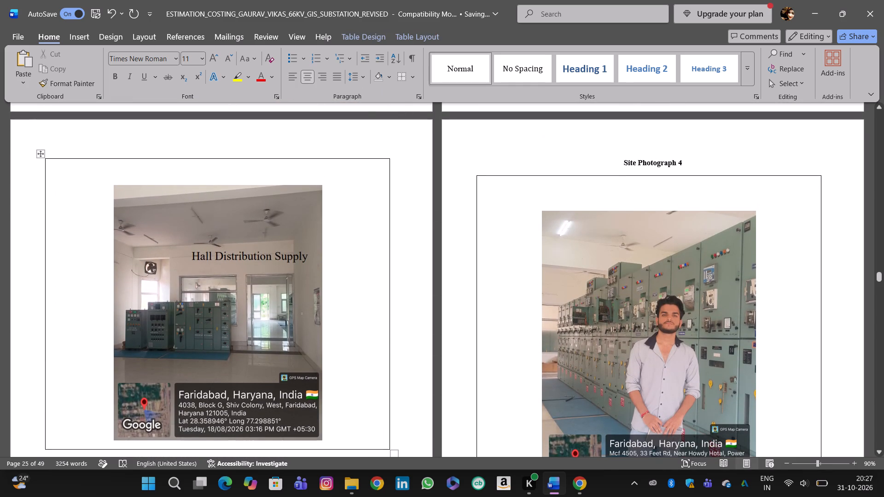
pyautogui.click(392, 171)
pyautogui.click(39, 157)
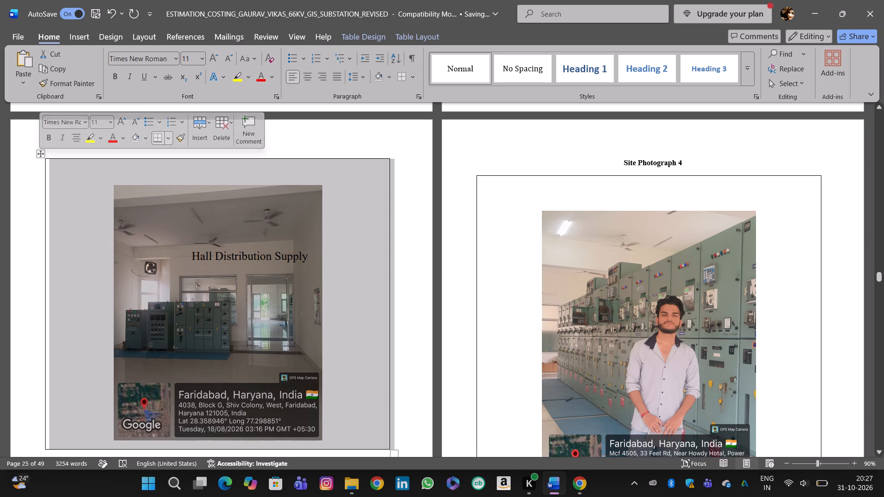
pyautogui.click(411, 73)
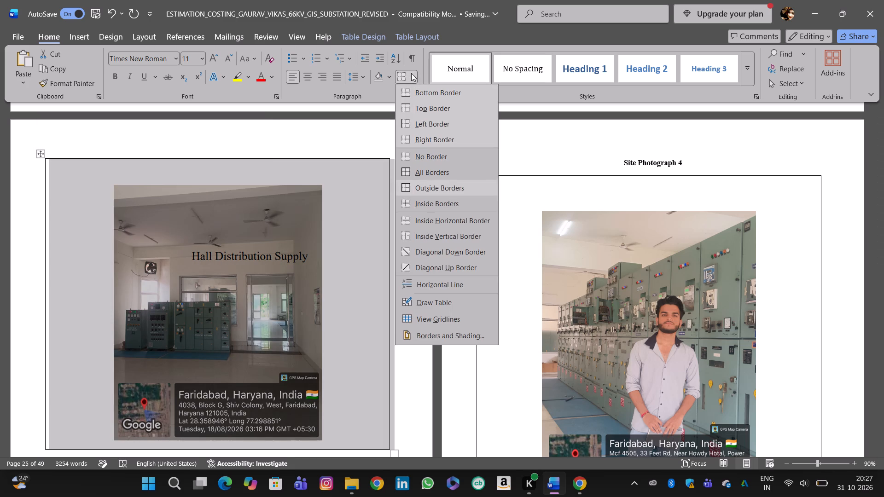
pyautogui.click(430, 157)
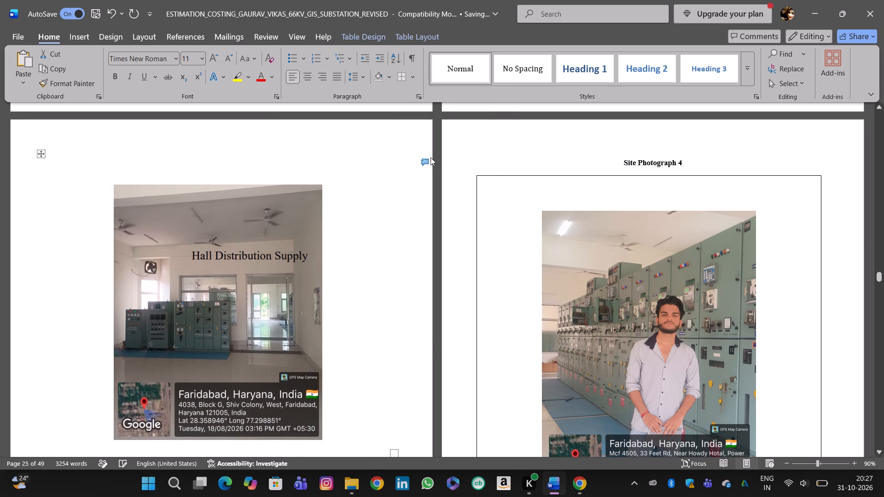
# Remove all borders from the table framing the photograph under the "Site Photograph 4" caption.
pyautogui.click(542, 190)
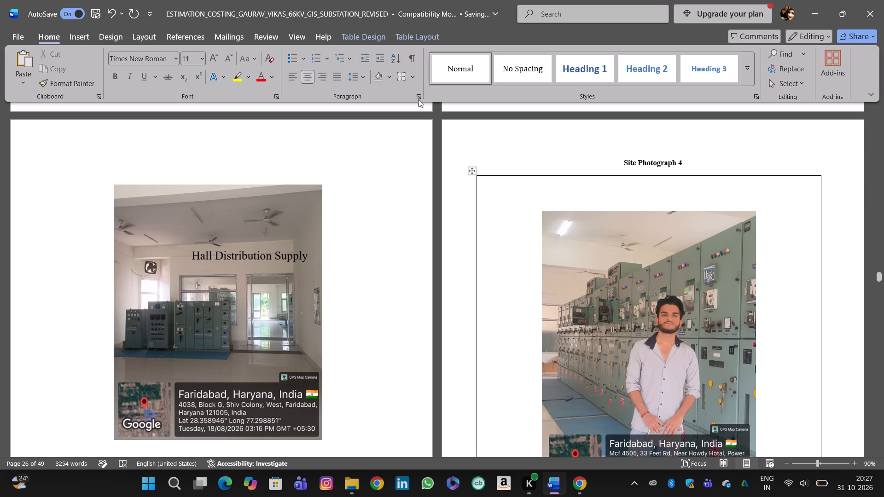
pyautogui.click(413, 81)
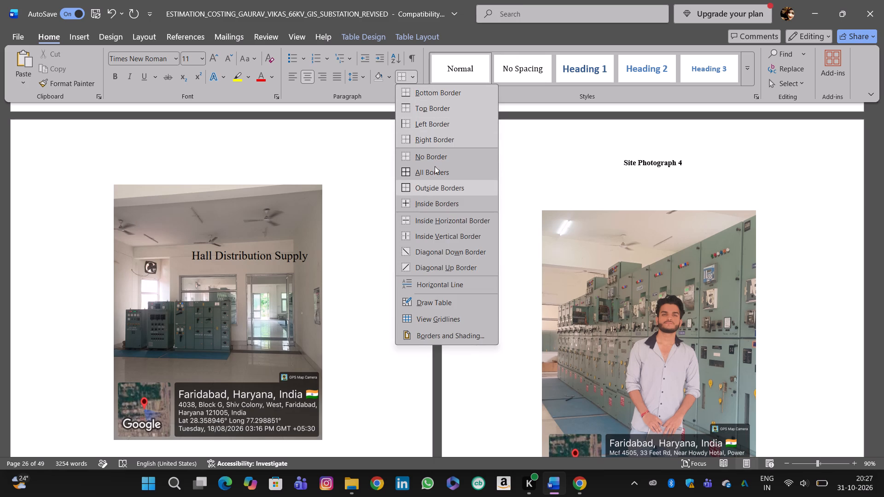
pyautogui.click(437, 158)
# Delete the "Site Photograph 5" caption and its empty line above the framed photograph of the man in the brown shirt.
pyautogui.scroll(-2, 463, 224)
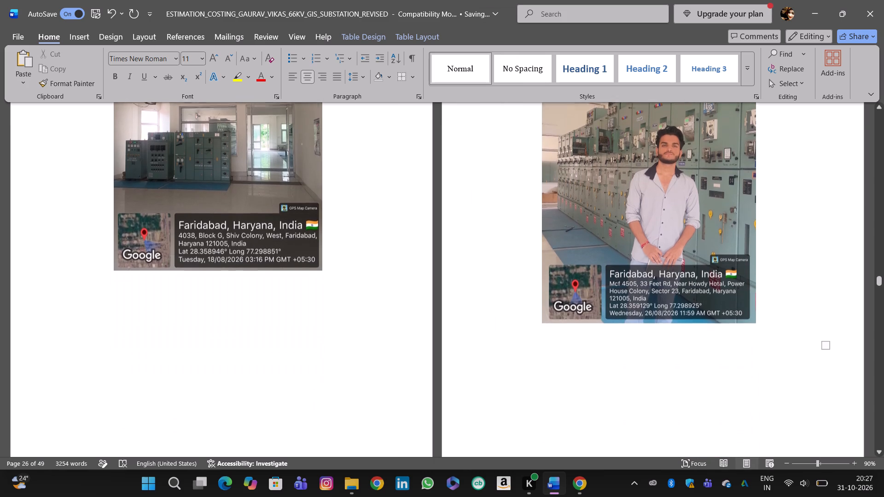
pyautogui.scroll(-4, 463, 224)
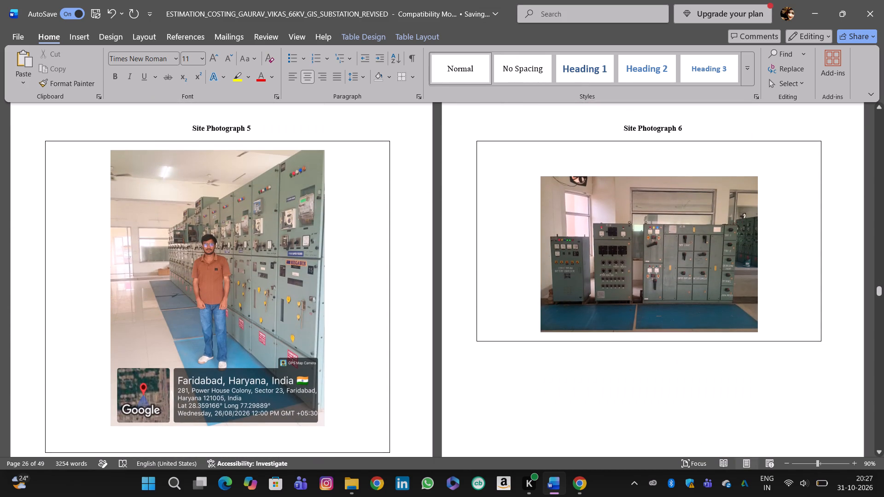
pyautogui.click(275, 131)
pyautogui.press('BackSpace')
pyautogui.press('BackSpace')
pyautogui.press('BackSpace')
pyautogui.press('BackSpace')
pyautogui.press('BackSpace')
pyautogui.press('BackSpace')
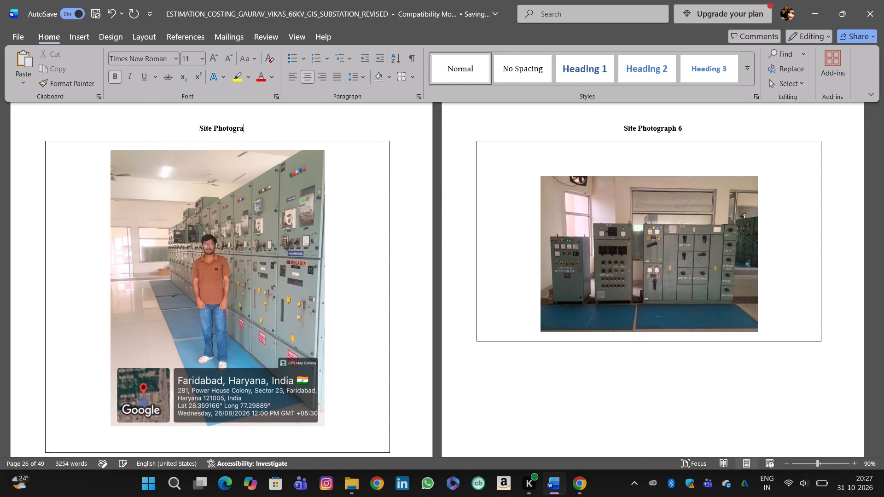
pyautogui.press('BackSpace')
pyautogui.press('BackSpace')
pyautogui.press('BackSpace')
pyautogui.press('BackSpace')
pyautogui.press('BackSpace')
pyautogui.press('BackSpace')
pyautogui.press('BackSpace')
pyautogui.press('BackSpace')
pyautogui.press('BackSpace')
pyautogui.press('BackSpace')
pyautogui.press('BackSpace')
pyautogui.press('BackSpace')
pyautogui.press('BackSpace')
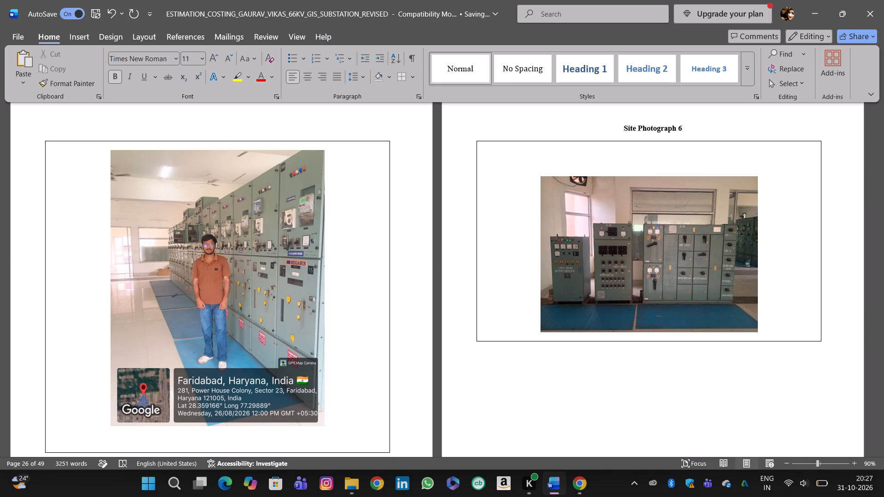
pyautogui.press('BackSpace')
# Remove all borders from the table framing the page 27 photograph of the man in the brown shirt.
pyautogui.click(360, 318)
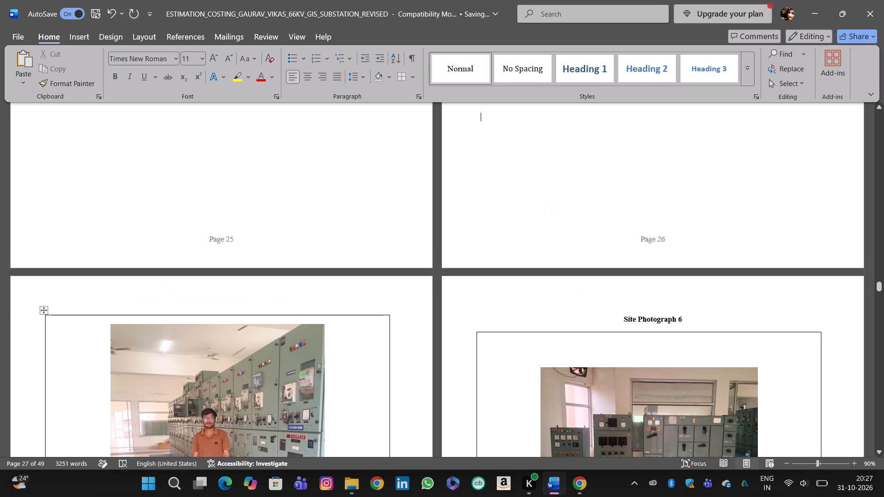
pyautogui.click(386, 320)
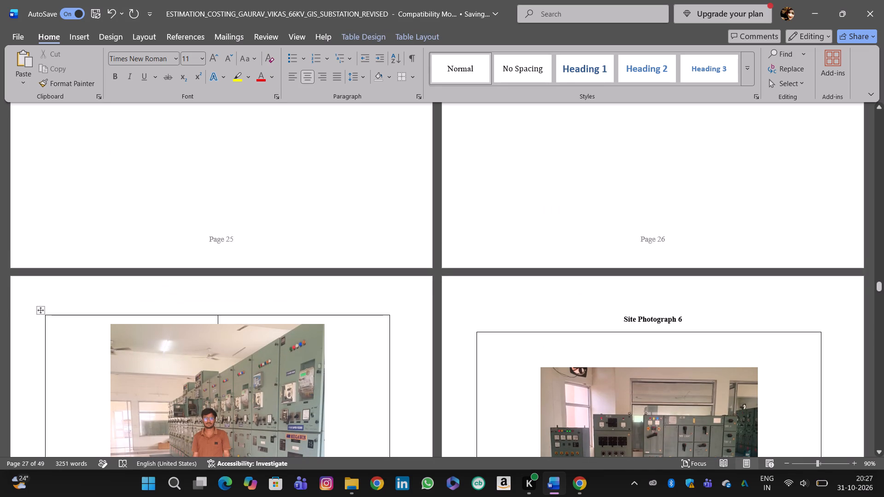
pyautogui.click(391, 322)
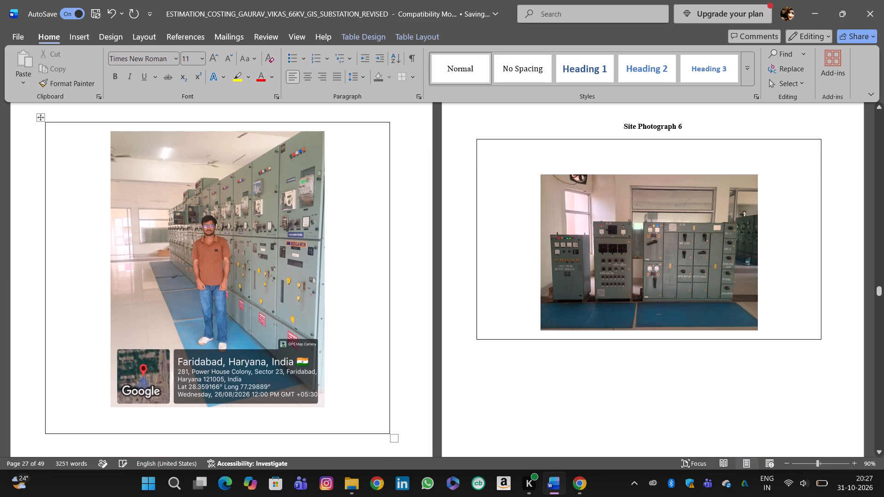
pyautogui.click(412, 77)
pyautogui.click(354, 168)
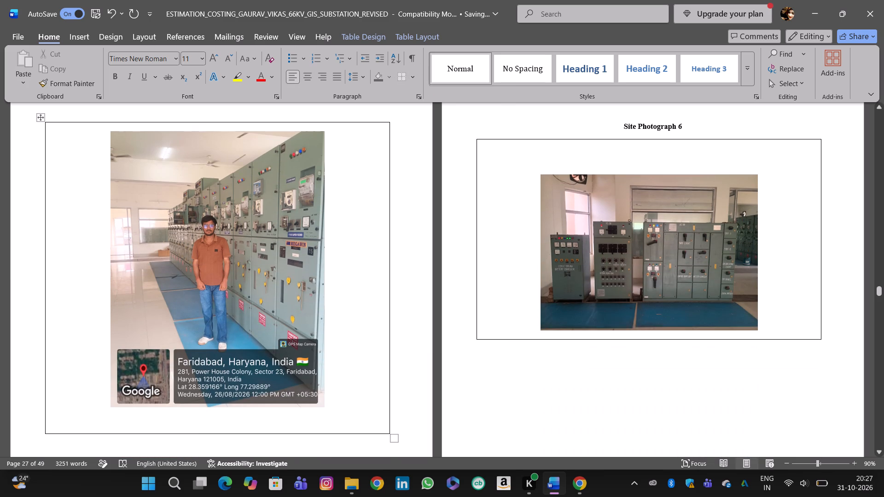
pyautogui.click(354, 168)
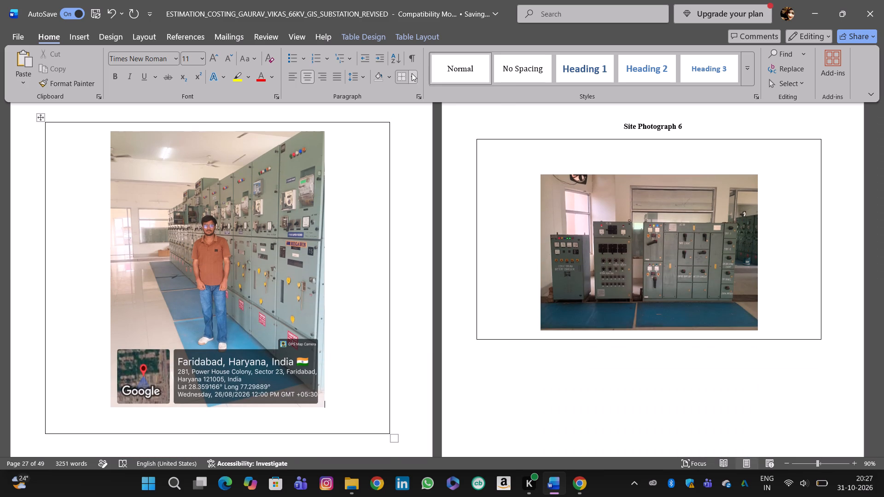
pyautogui.click(412, 73)
pyautogui.click(428, 154)
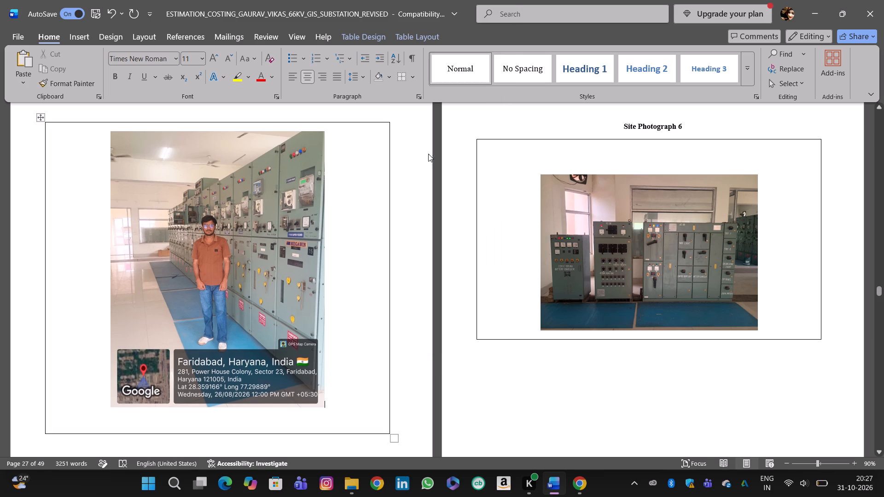
# Delete the "Site Photograph 6" caption and its empty line above the framed control panel photograph.
pyautogui.click(697, 131)
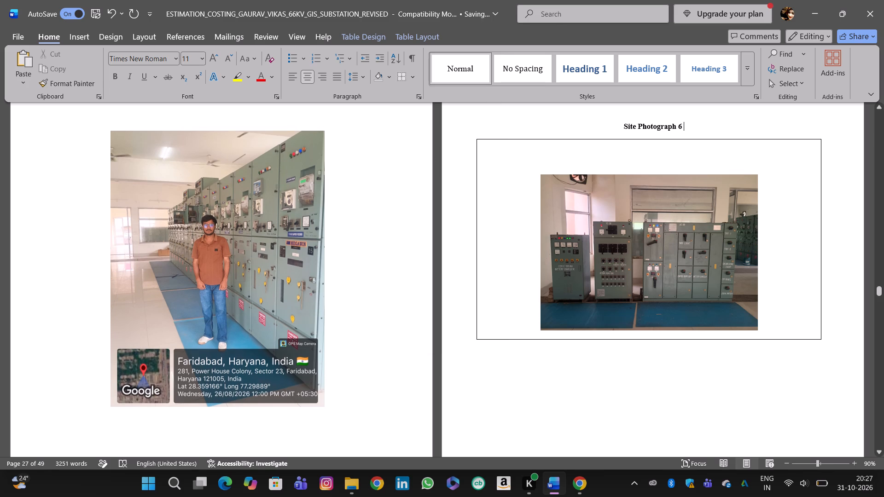
pyautogui.press('BackSpace')
pyautogui.press('BackSpace')
pyautogui.press('BackSpace')
pyautogui.press('BackSpace')
pyautogui.press('BackSpace')
pyautogui.press('BackSpace')
pyautogui.press('BackSpace')
pyautogui.press('BackSpace')
pyautogui.press('BackSpace')
pyautogui.press('BackSpace')
pyautogui.press('BackSpace')
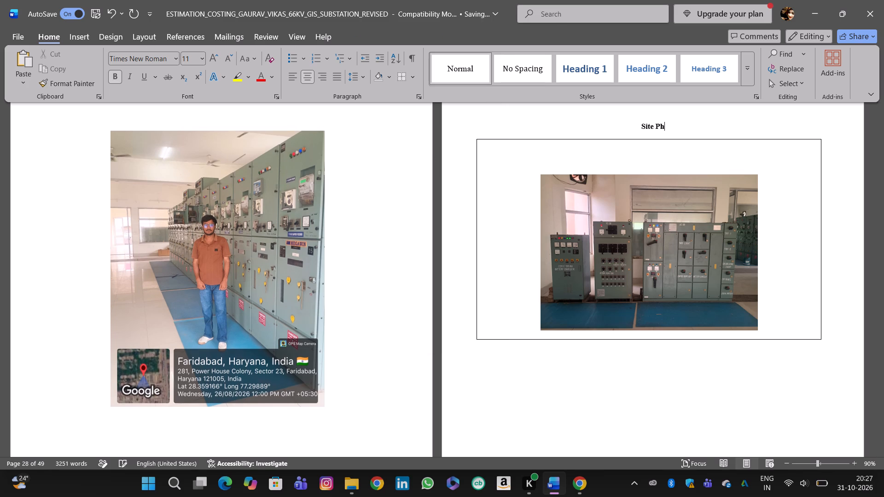
pyautogui.press('BackSpace')
pyautogui.press('BackSpace')
pyautogui.press('BackSpace')
pyautogui.press('BackSpace')
pyautogui.press('BackSpace')
pyautogui.press('BackSpace')
pyautogui.press('BackSpace')
pyautogui.press('BackSpace')
pyautogui.press('BackSpace')
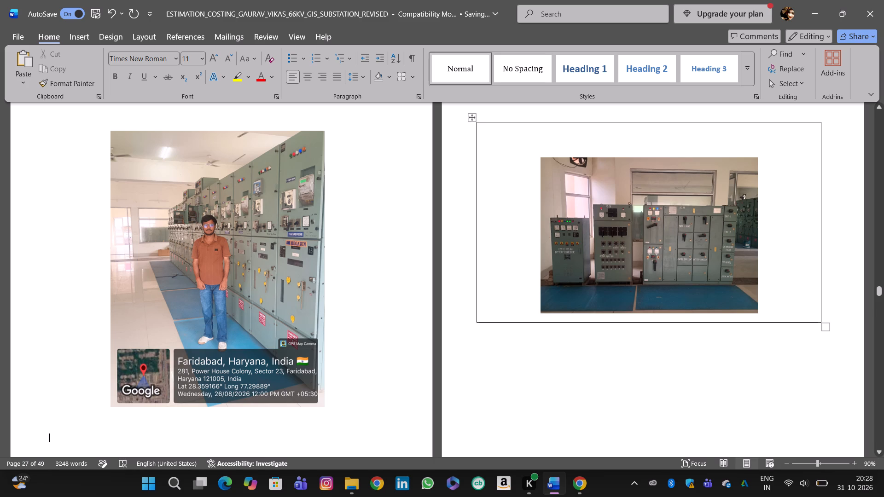
# Remove all borders from the table framing the control panel photograph on page 28.
pyautogui.click(521, 121)
pyautogui.click(498, 173)
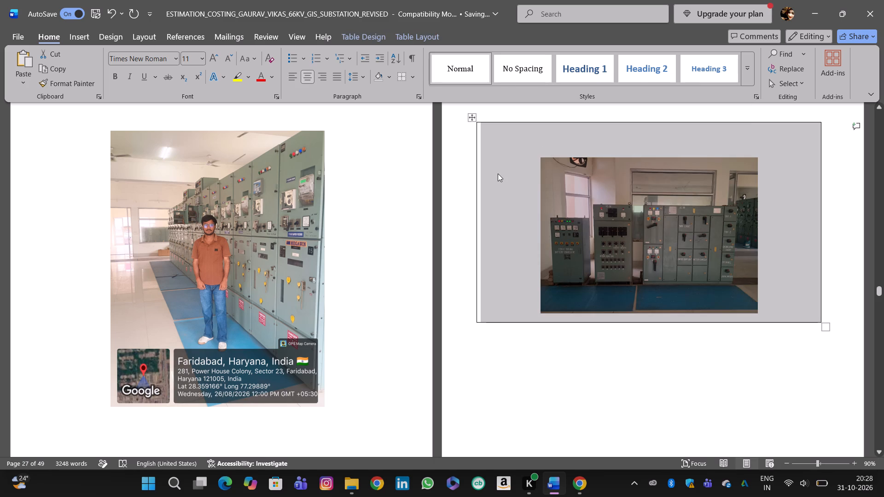
pyautogui.click(409, 74)
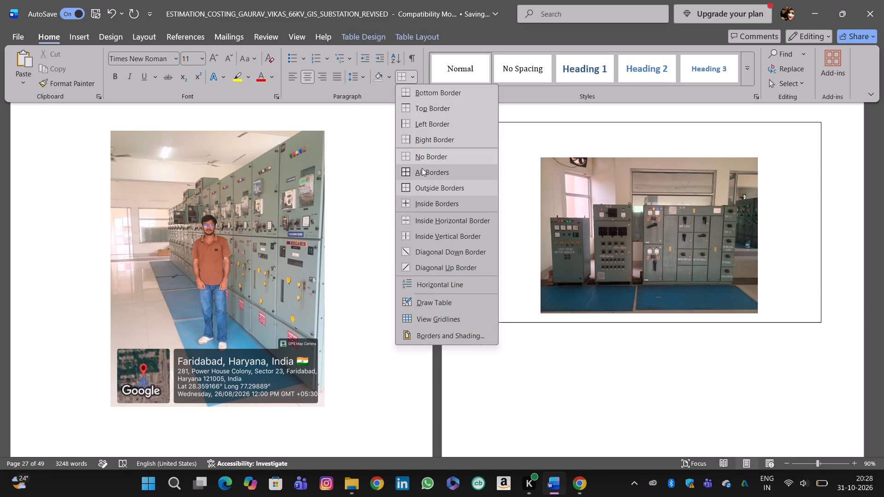
pyautogui.click(431, 161)
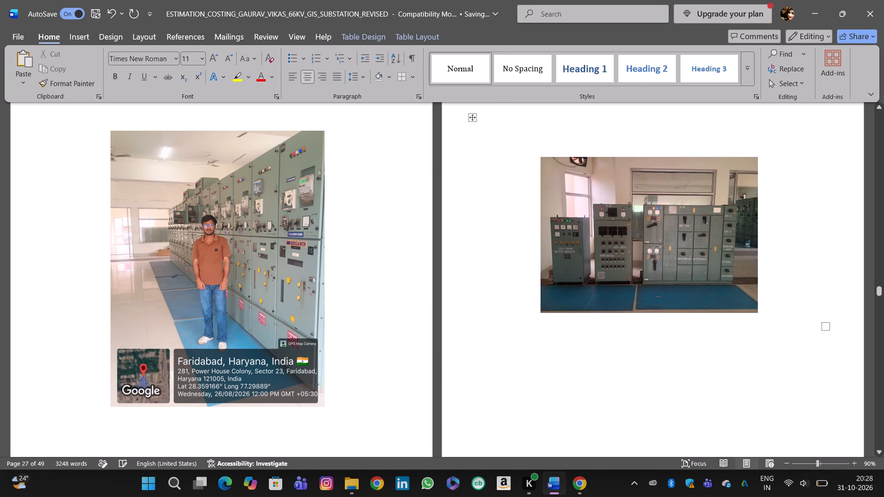
# Look through the remaining site photograph pages up to the end of the report to check their size and placement.
pyautogui.scroll(-4, 374, 266)
pyautogui.hscroll(-1, 374, 266)
pyautogui.scroll(-2, 374, 266)
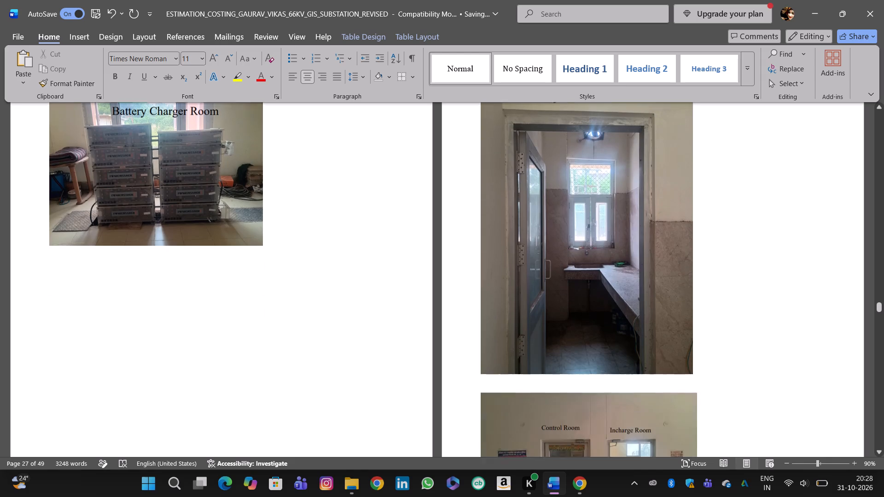
pyautogui.scroll(-5, 374, 266)
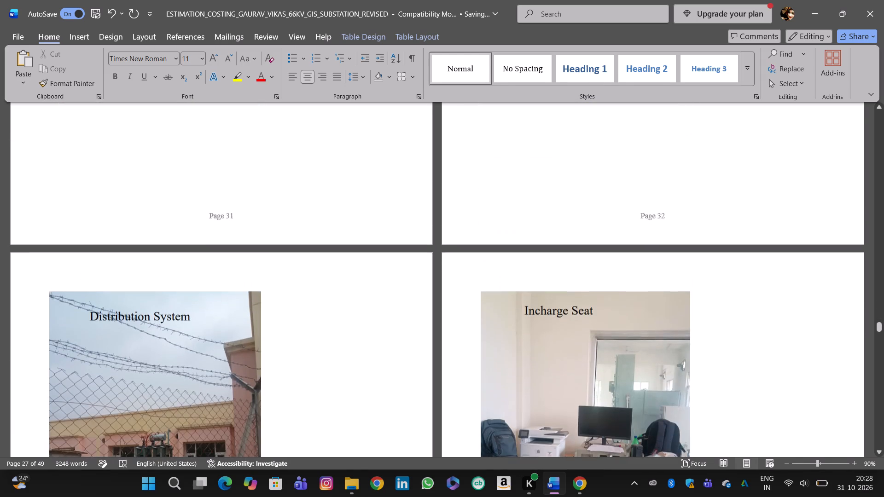
pyautogui.scroll(-8, 374, 266)
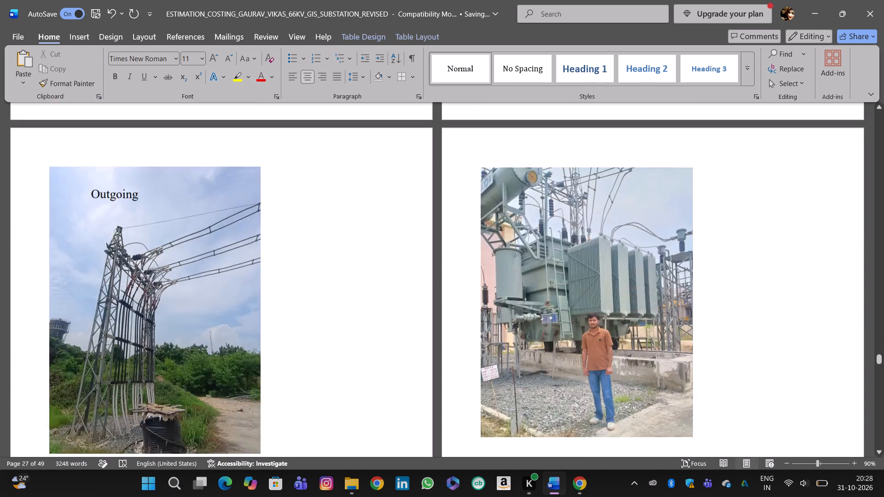
pyautogui.scroll(-7, 374, 266)
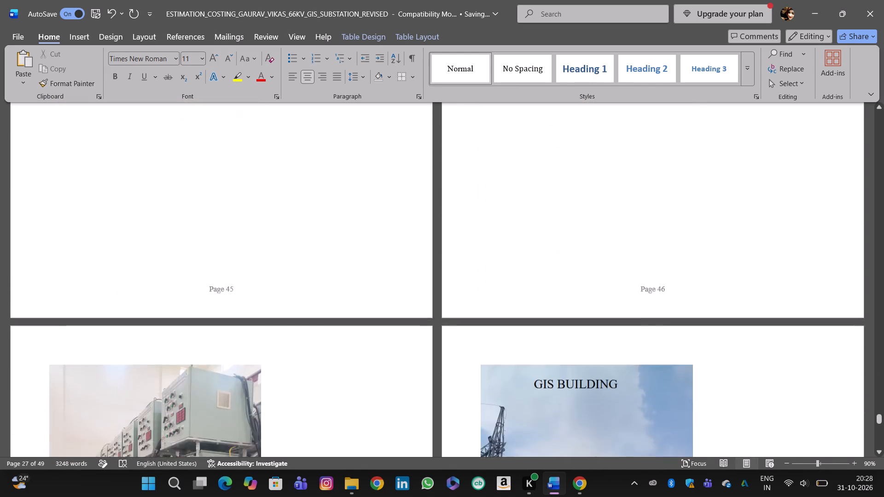
pyautogui.scroll(-7, 374, 266)
pyautogui.scroll(3, 374, 266)
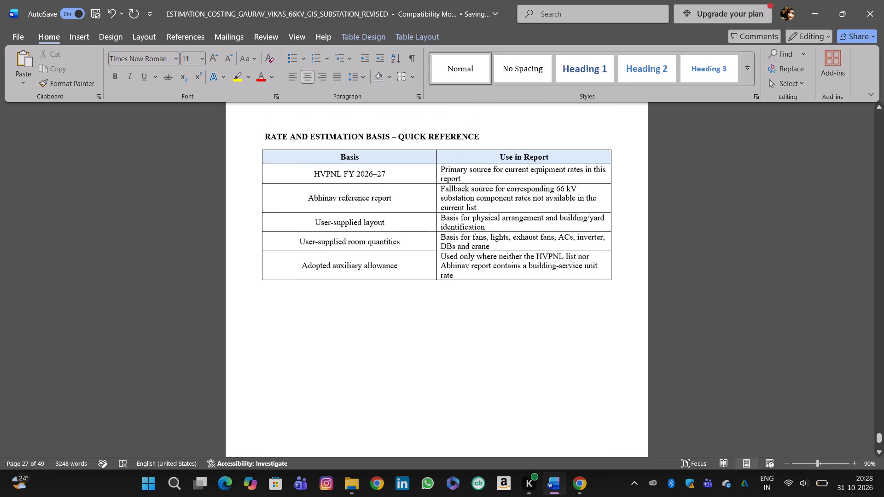
pyautogui.scroll(6, 374, 266)
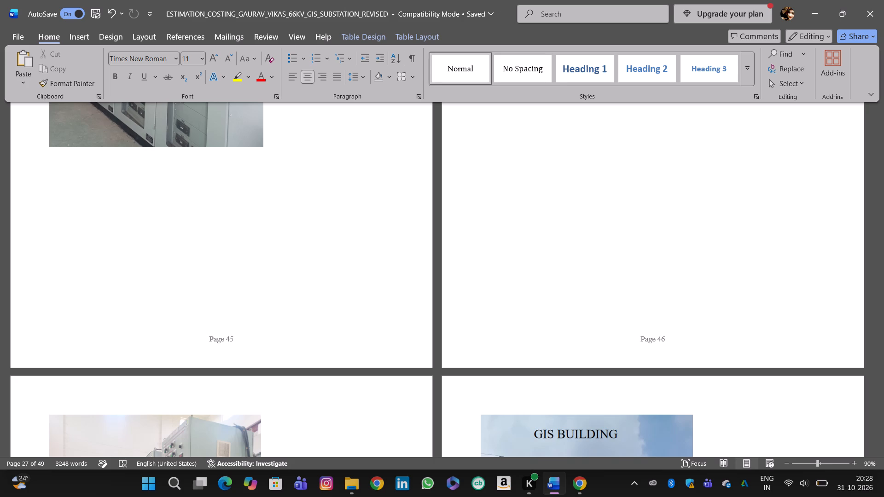
pyautogui.scroll(-1, 354, 359)
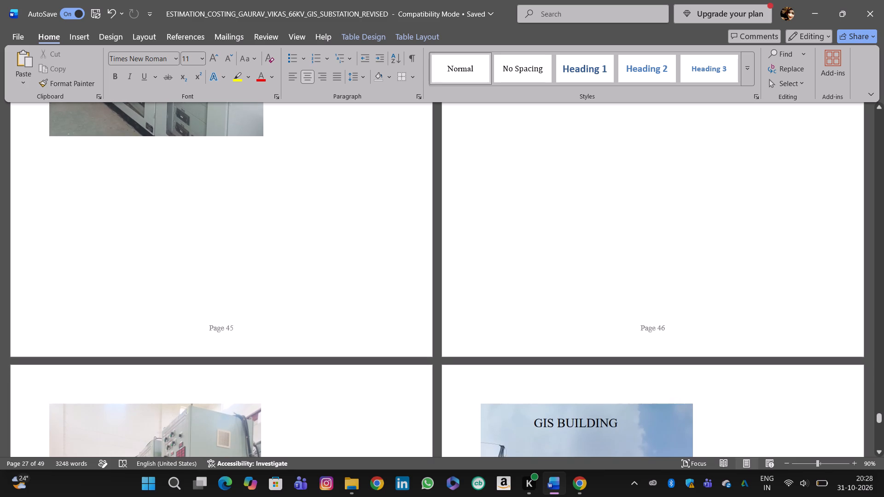
pyautogui.scroll(8, 448, 316)
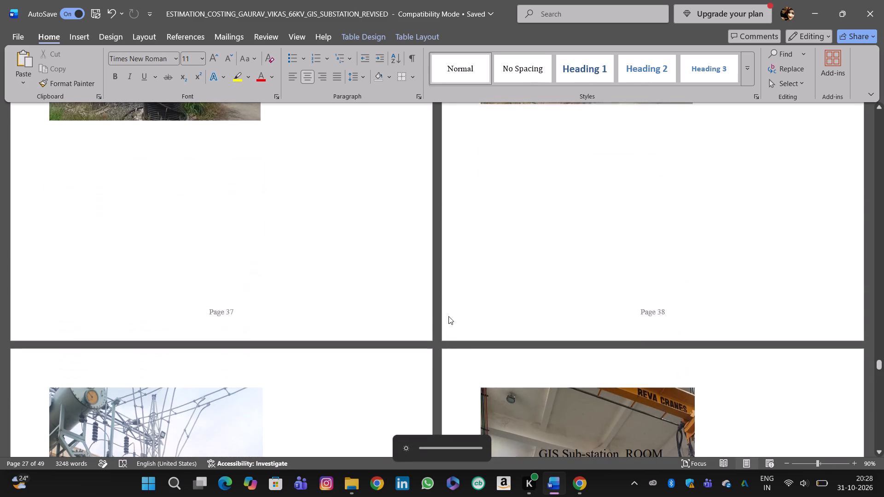
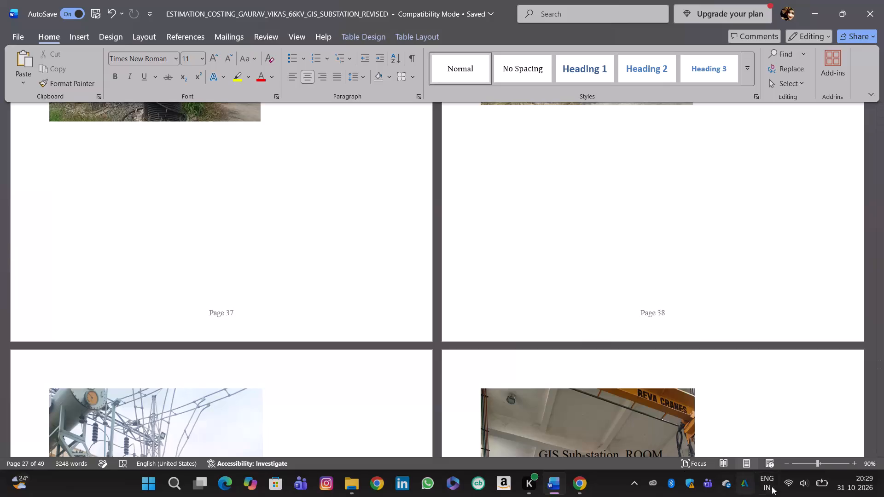
# Raise the laptop's display brightness slightly in the system quick settings and return to the report.
pyautogui.click(802, 488)
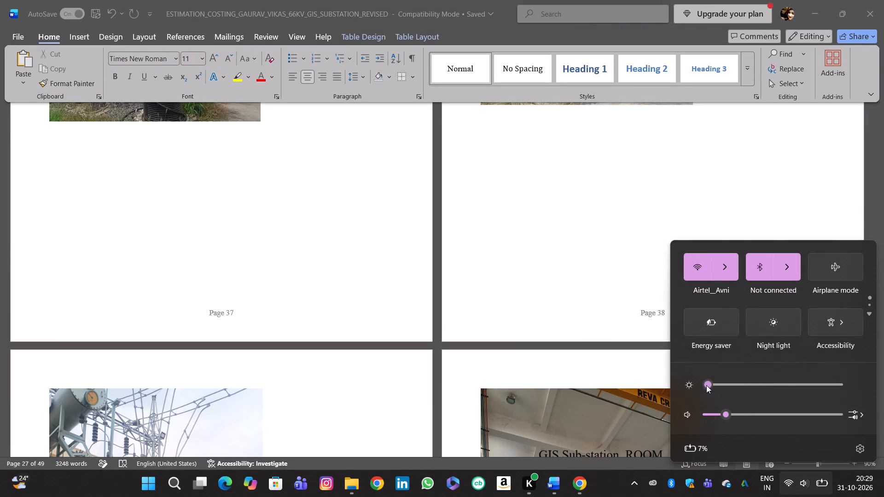
pyautogui.moveTo(706, 386); pyautogui.dragTo(731, 385)
pyautogui.moveTo(731, 385); pyautogui.dragTo(728, 384)
pyautogui.click(597, 247)
# Review the site photograph pages from page 38 back to the first photographs after the references, checking captions and picture placement.
pyautogui.scroll(1, 597, 247)
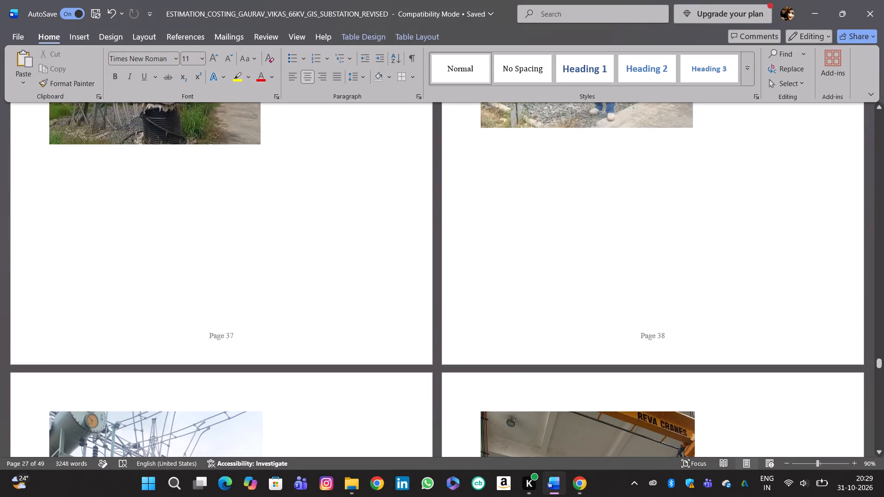
pyautogui.scroll(13, 597, 247)
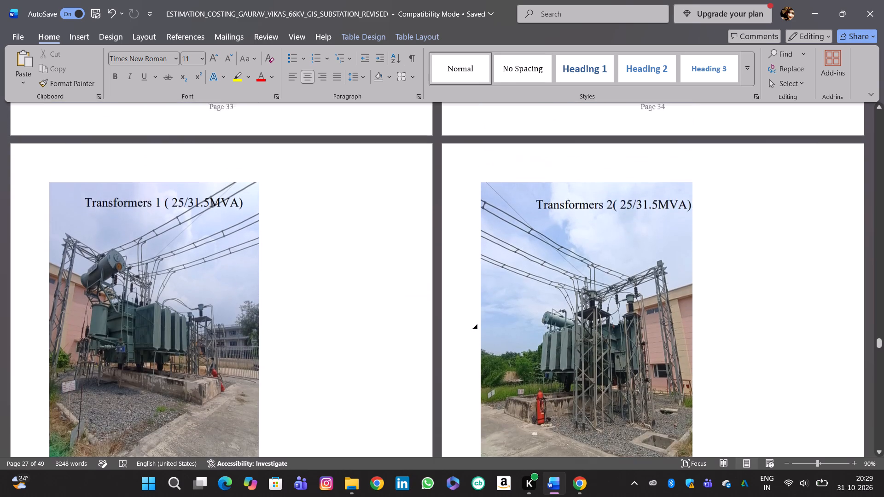
pyautogui.scroll(7, 597, 247)
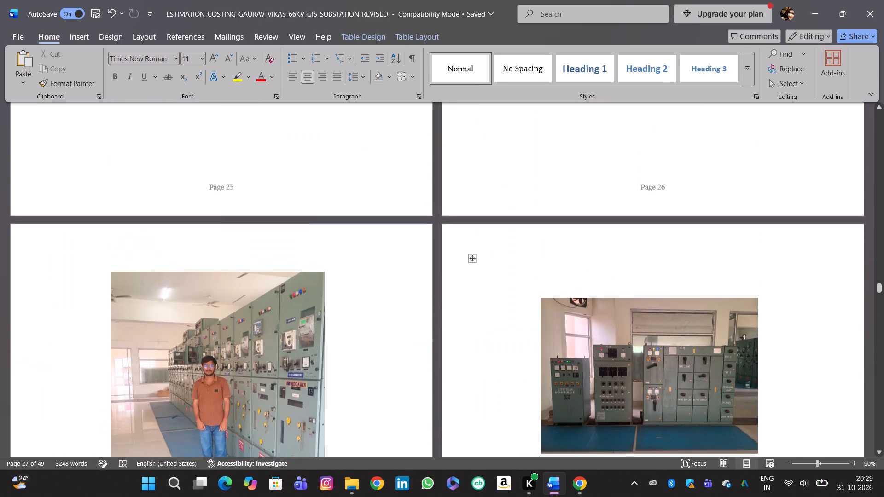
pyautogui.scroll(5, 597, 247)
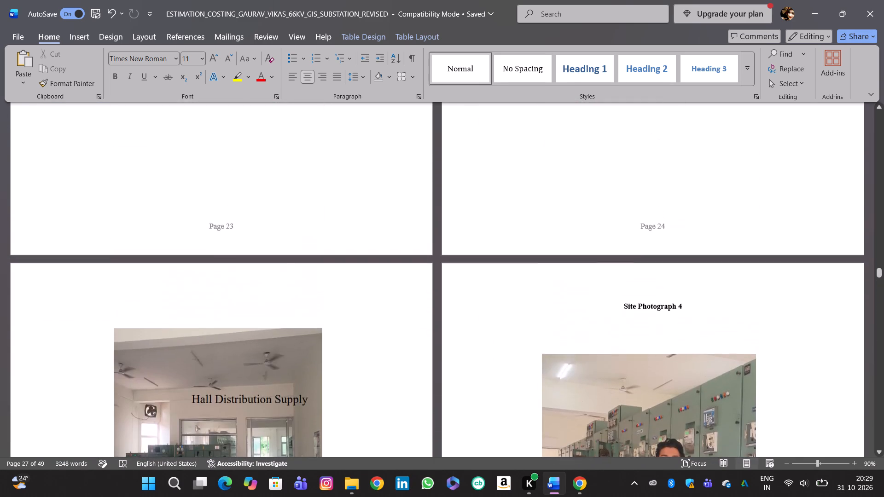
pyautogui.scroll(5, 597, 247)
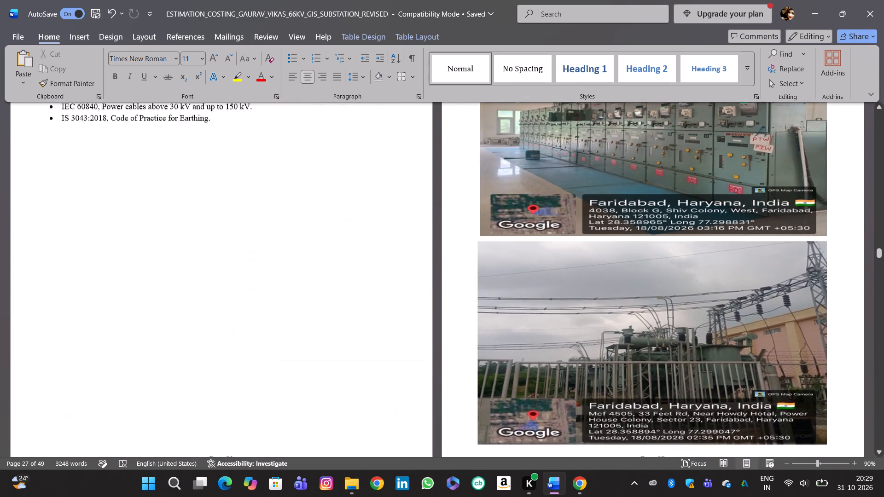
pyautogui.scroll(3, 597, 247)
pyautogui.scroll(-3, 597, 247)
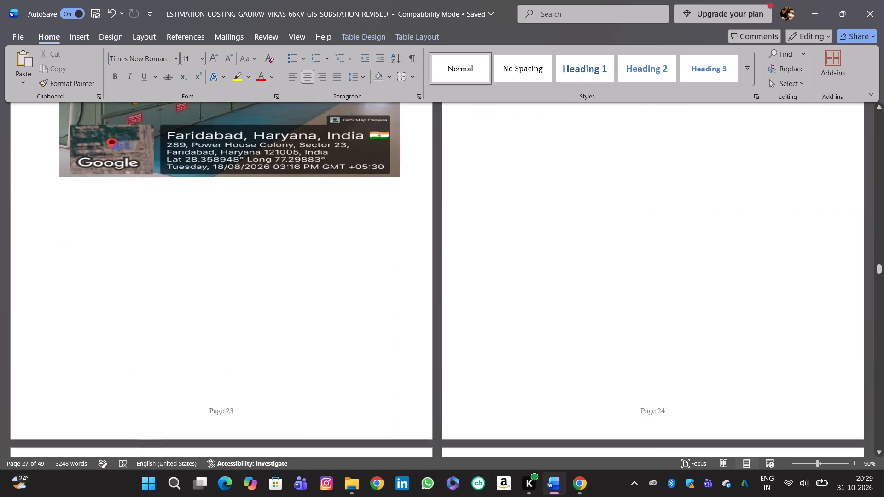
pyautogui.scroll(-4, 597, 247)
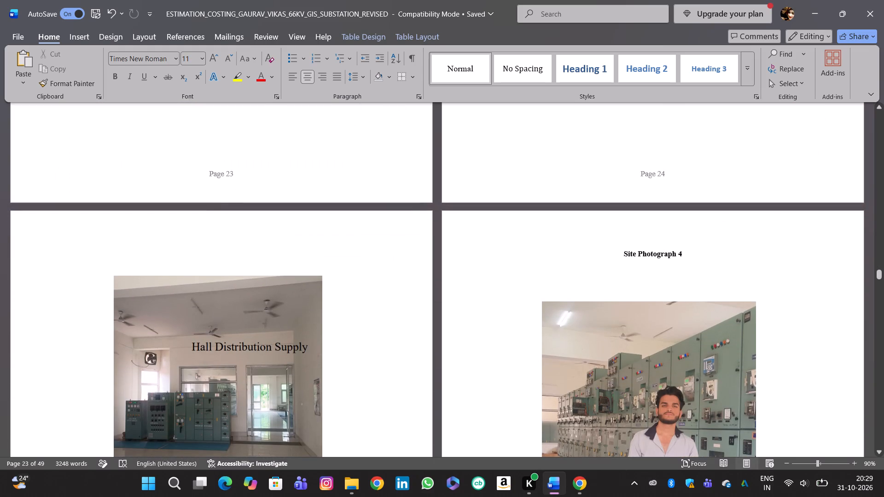
# Widen the Hall Distribution Supply photograph on page 25 so it spans most of the text width.
pyautogui.click(246, 348)
pyautogui.moveTo(321, 403); pyautogui.dragTo(432, 393)
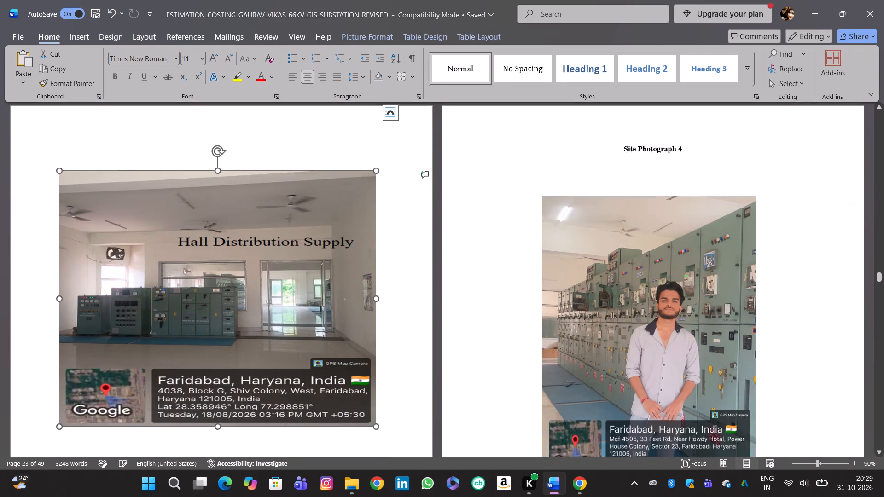
# Give the Hall Distribution Supply photograph Square text wrapping with its position fixed on the page.
pyautogui.scroll(1, 322, 247)
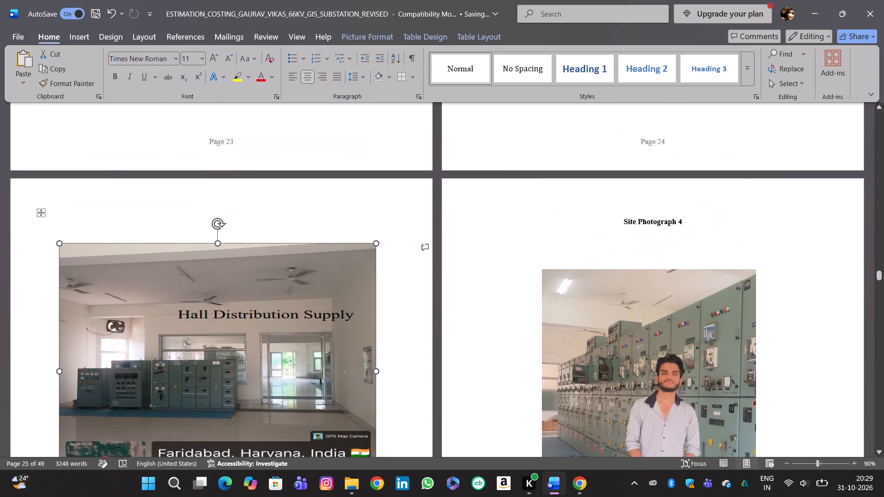
pyautogui.click(390, 255)
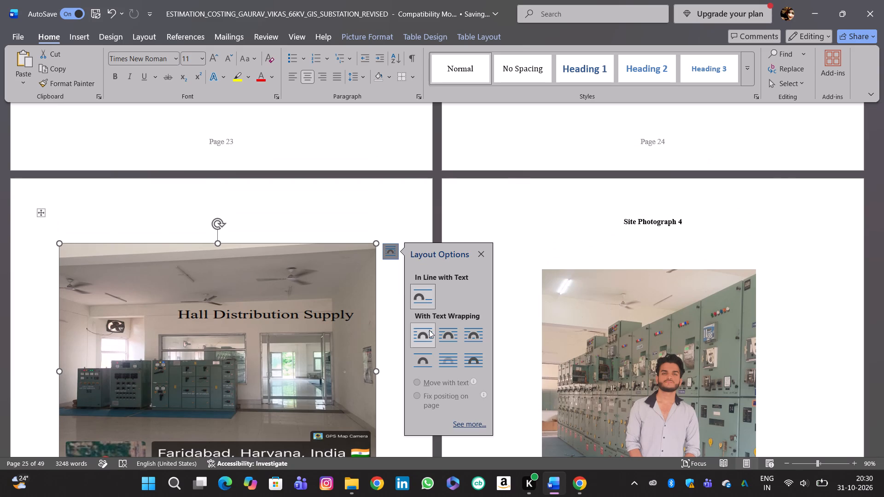
pyautogui.click(429, 330)
pyautogui.click(416, 399)
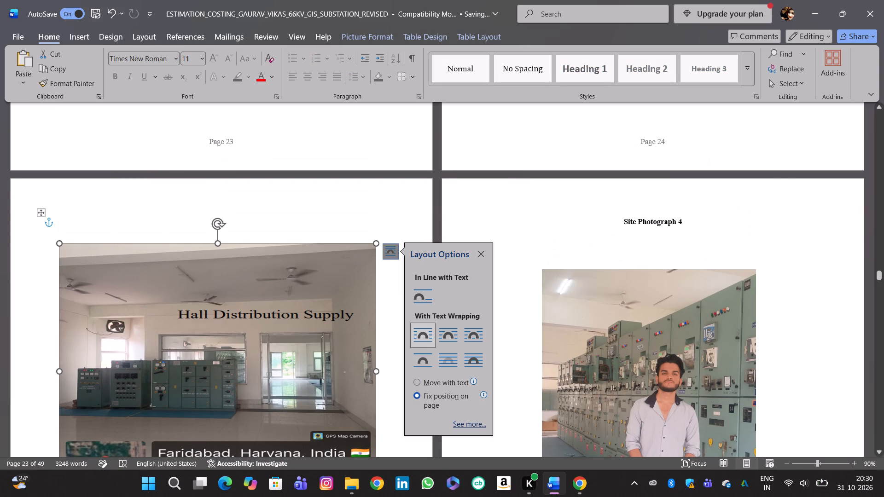
# Move the Hall Distribution Supply photograph from page 25 to the lower half of page 23.
pyautogui.click(300, 331)
pyautogui.moveTo(300, 331); pyautogui.dragTo(300, 325)
pyautogui.moveTo(300, 325); pyautogui.dragTo(298, 300)
pyautogui.click(381, 205)
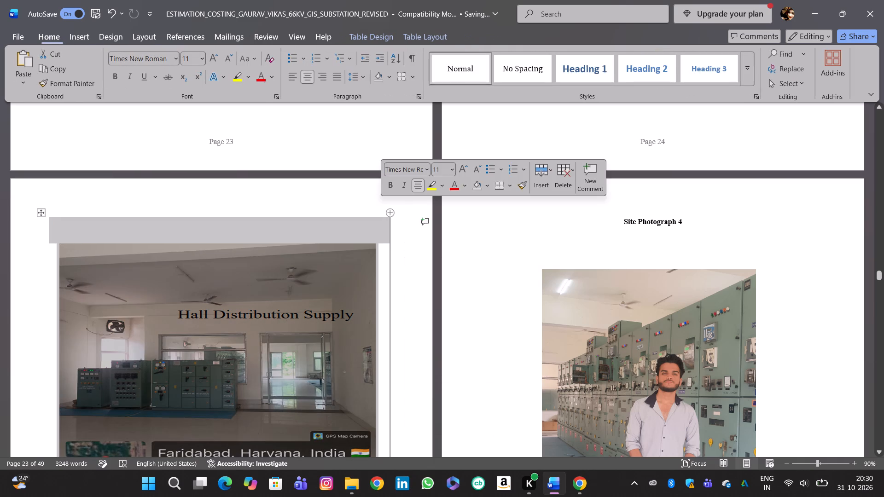
pyautogui.click(466, 255)
pyautogui.click(342, 302)
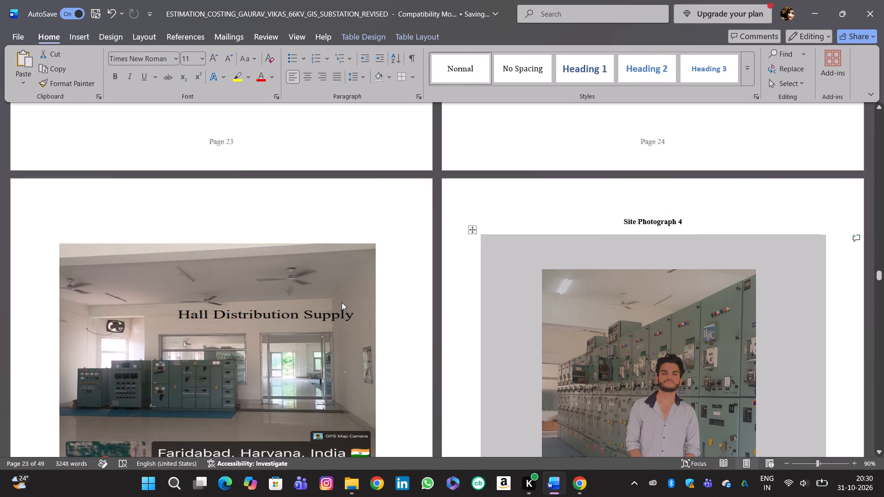
pyautogui.moveTo(342, 302); pyautogui.dragTo(344, 142)
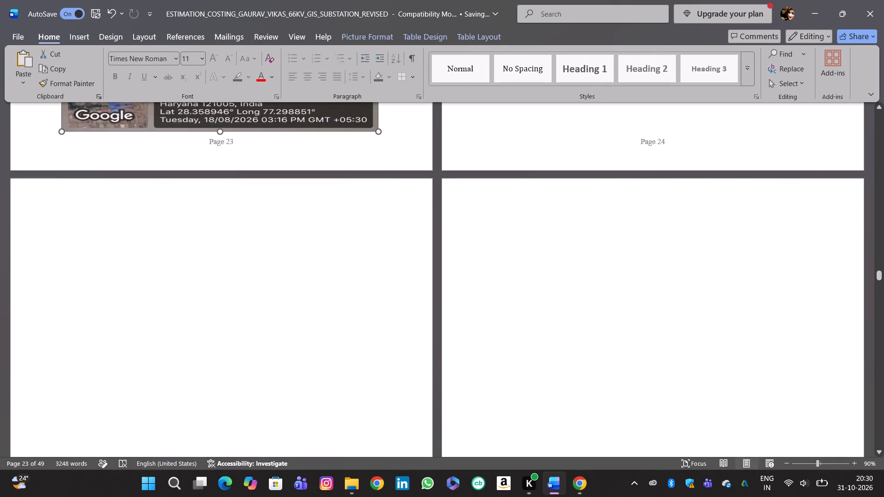
pyautogui.moveTo(344, 142); pyautogui.dragTo(344, 143)
# Widen the Hall Distribution Supply photograph slightly past the text margins and reduce its height by lowering its top edge.
pyautogui.scroll(3, 499, 220)
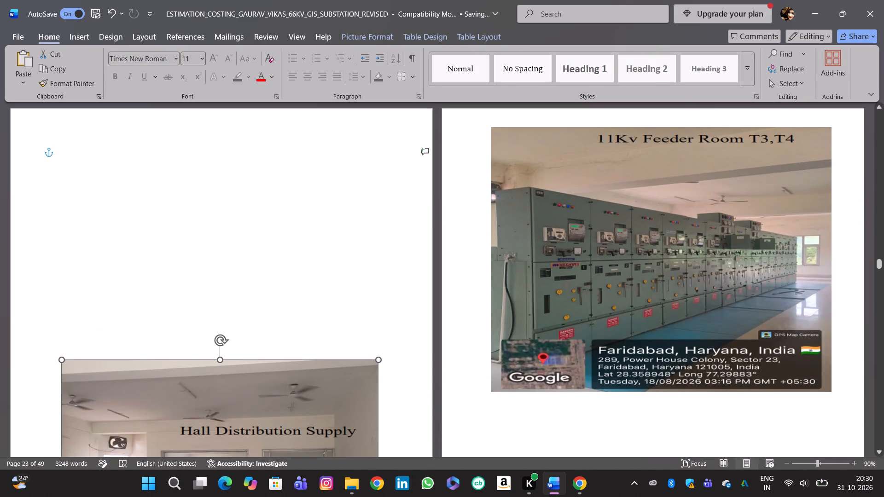
pyautogui.scroll(3, 499, 220)
pyautogui.scroll(-3, 499, 220)
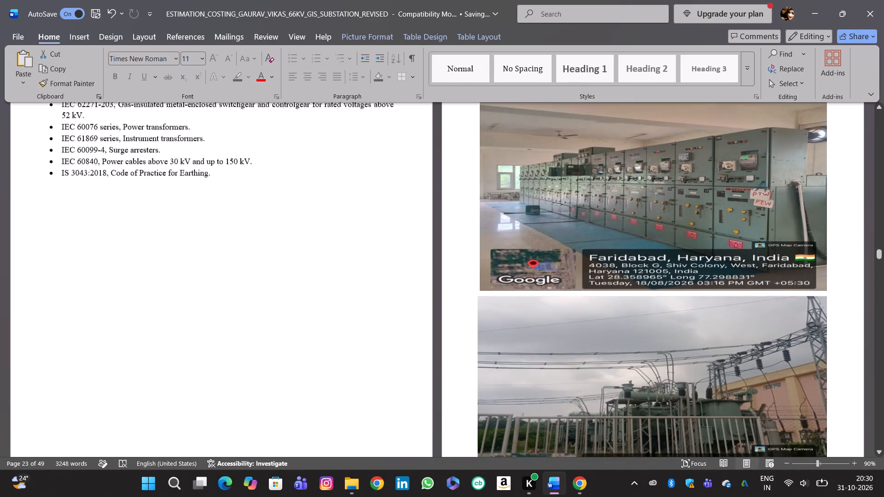
pyautogui.scroll(-3, 499, 220)
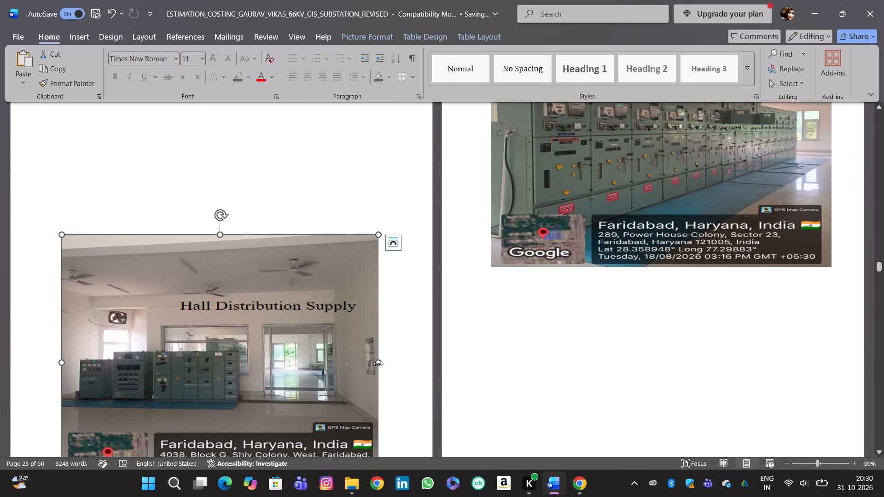
pyautogui.moveTo(378, 364); pyautogui.dragTo(401, 360)
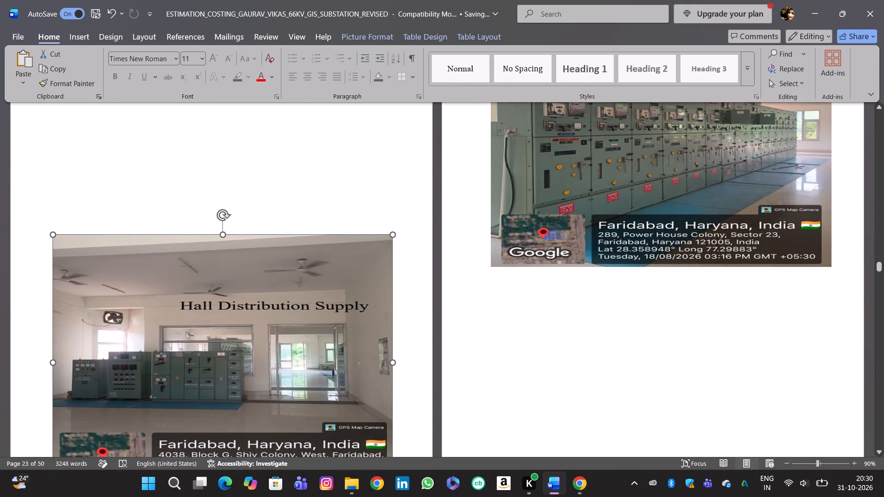
pyautogui.moveTo(401, 360); pyautogui.dragTo(415, 360)
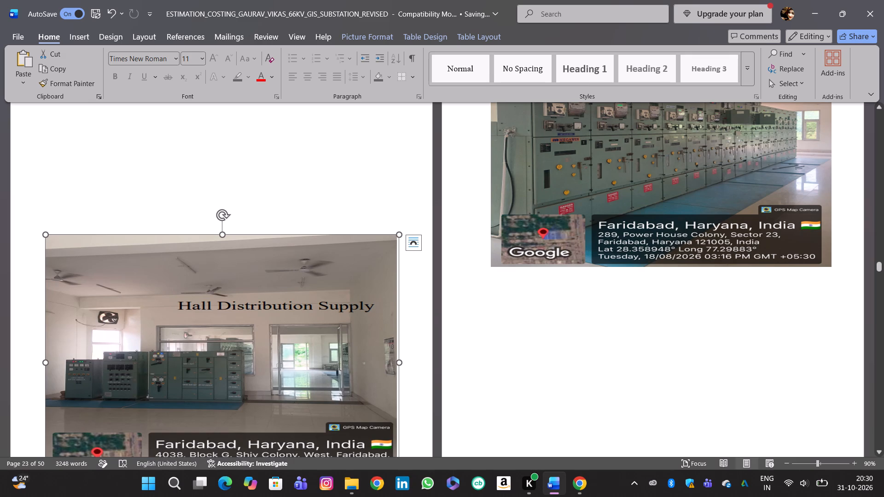
pyautogui.moveTo(221, 232); pyautogui.dragTo(221, 252)
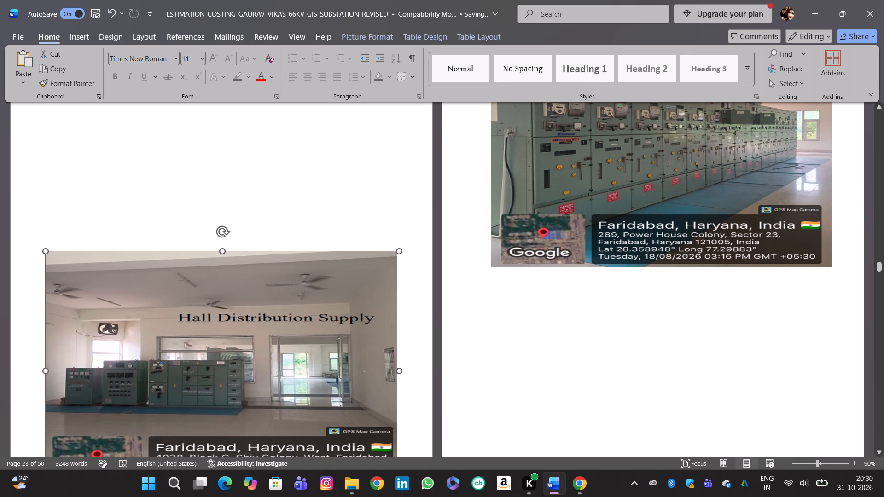
pyautogui.moveTo(221, 252); pyautogui.dragTo(223, 262)
# Move the 11Kv Feeder Room T3,T4 photograph from page 24 to the upper half of page 23.
pyautogui.click(568, 192)
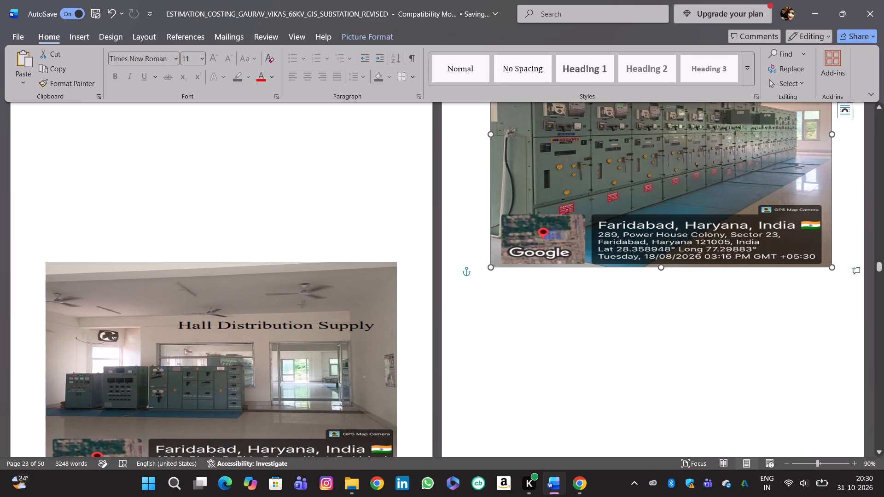
pyautogui.moveTo(568, 192); pyautogui.dragTo(352, 195)
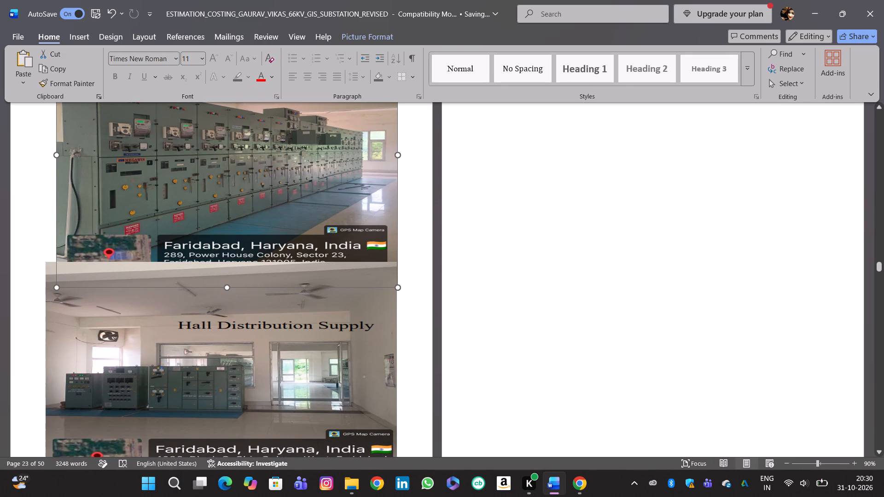
pyautogui.moveTo(352, 195); pyautogui.dragTo(98, 199)
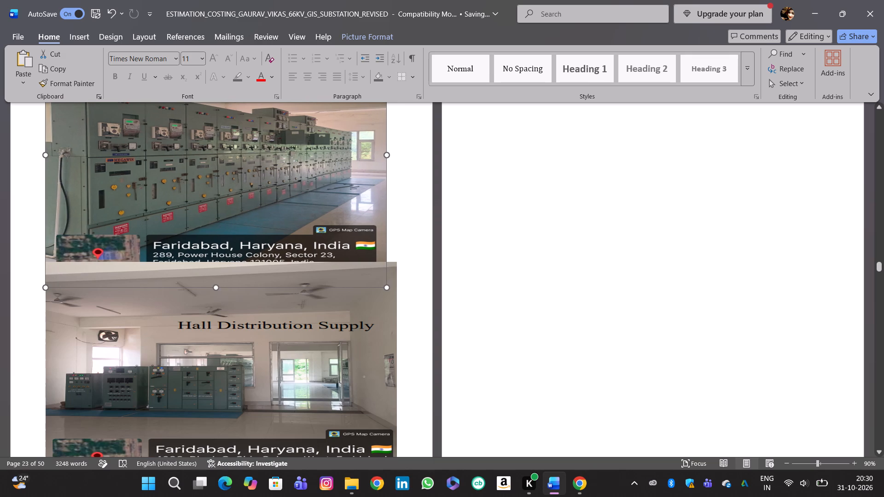
pyautogui.moveTo(98, 199); pyautogui.dragTo(131, 193)
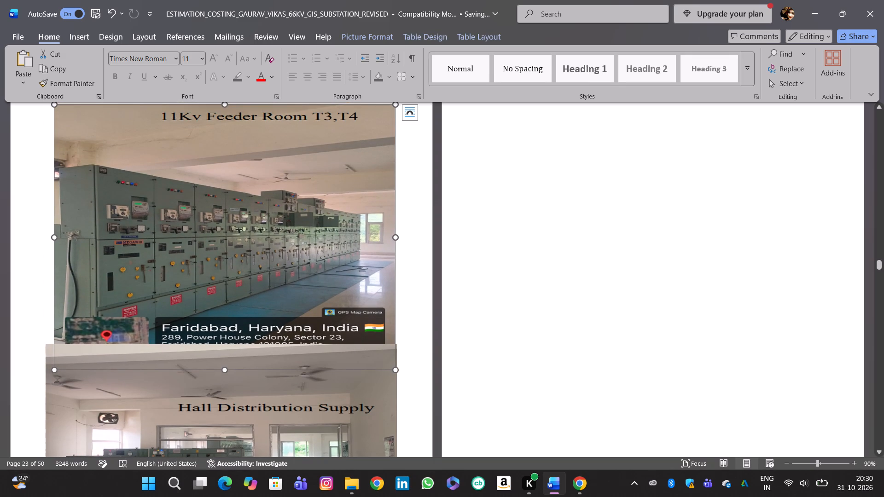
# Shorten the 11Kv Feeder Room T3,T4 photograph to clear the one below and widen it to match that photograph's width.
pyautogui.moveTo(225, 369); pyautogui.dragTo(224, 343)
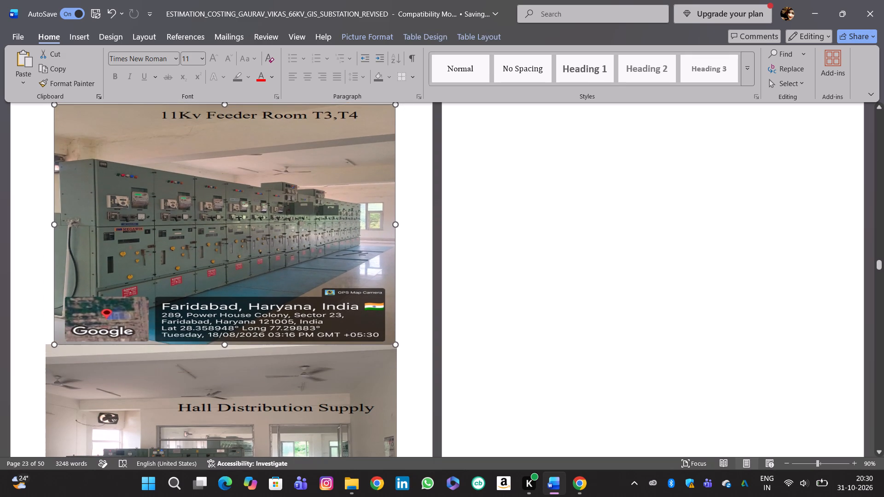
pyautogui.moveTo(224, 343); pyautogui.dragTo(225, 335)
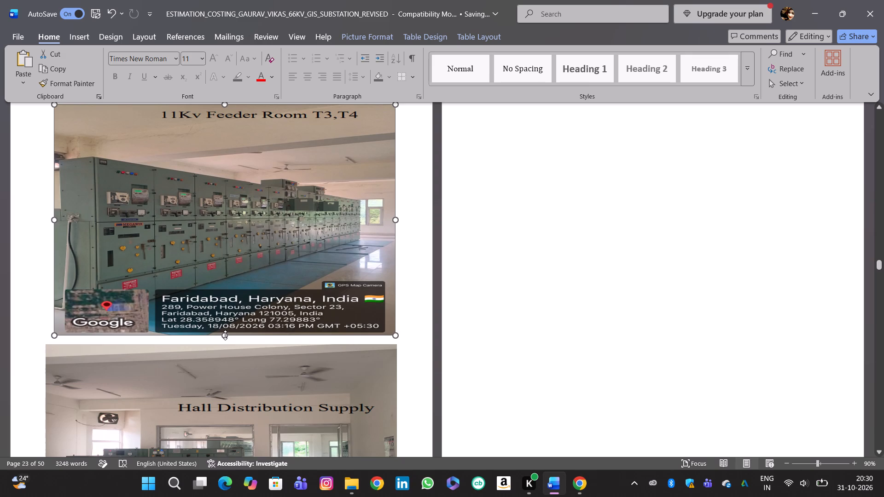
pyautogui.scroll(1, 490, 292)
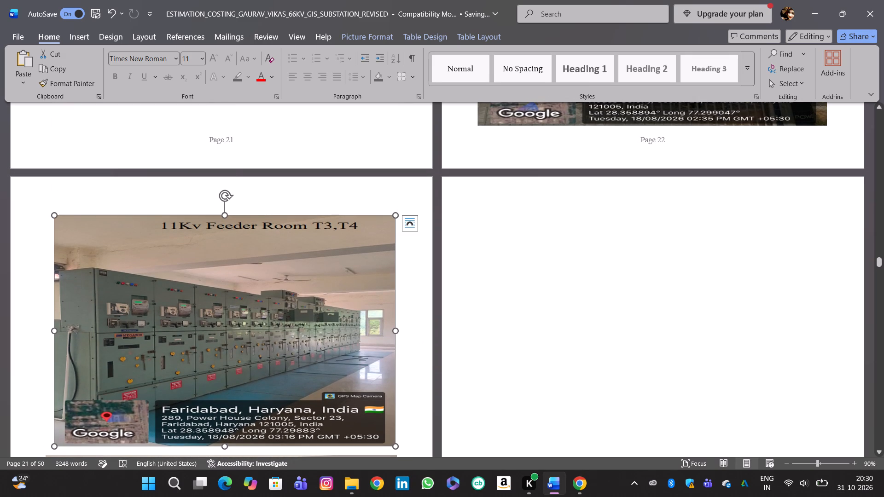
pyautogui.click(225, 216)
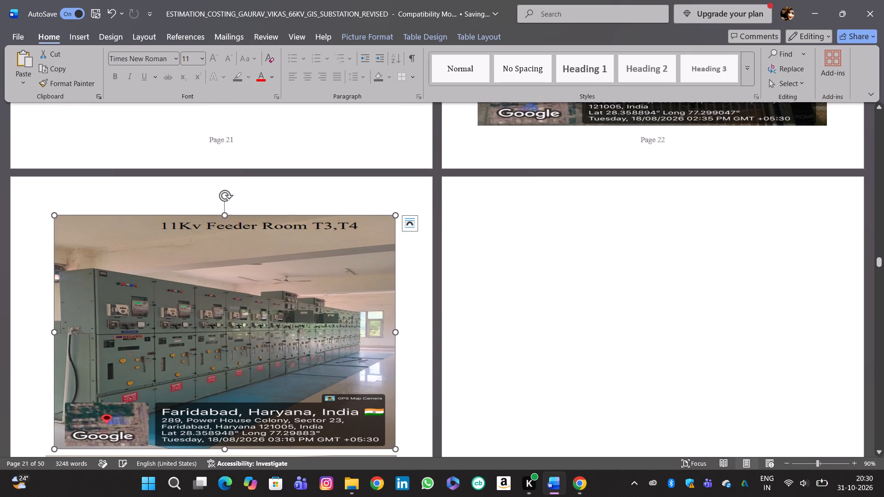
pyautogui.moveTo(397, 331); pyautogui.dragTo(405, 330)
# Check the paired photograph layout on pages 22 and 23 and the pages that follow, up to the Site Photograph 4 picture.
pyautogui.scroll(-2, 565, 320)
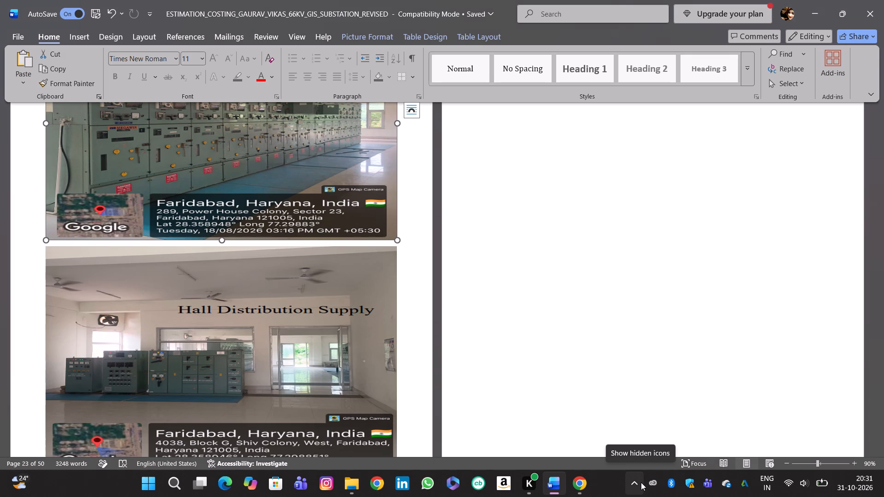
pyautogui.scroll(2, 545, 271)
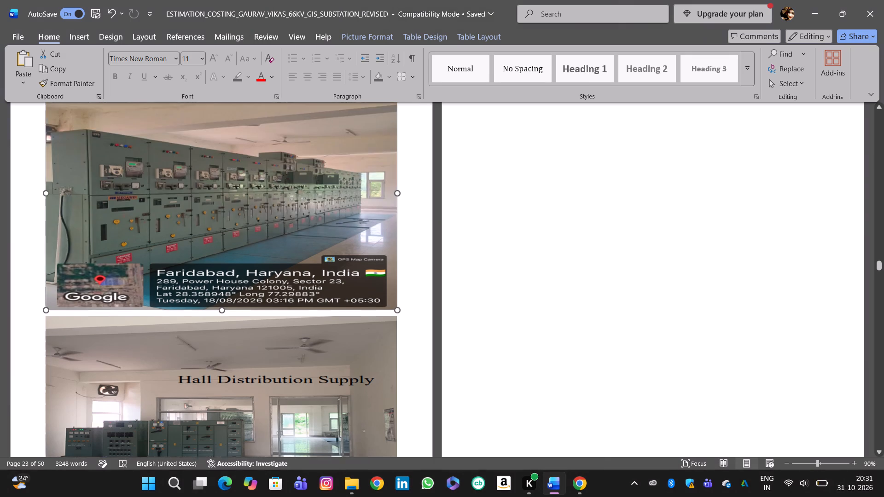
pyautogui.scroll(3, 545, 271)
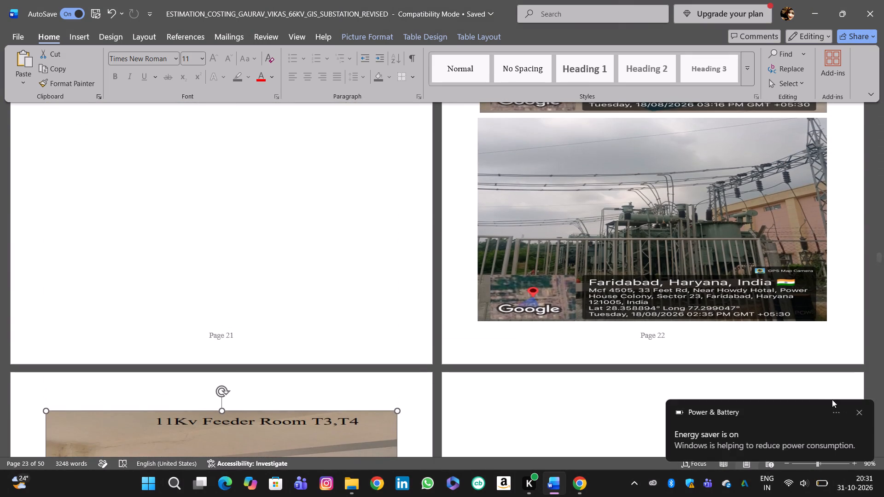
pyautogui.click(859, 414)
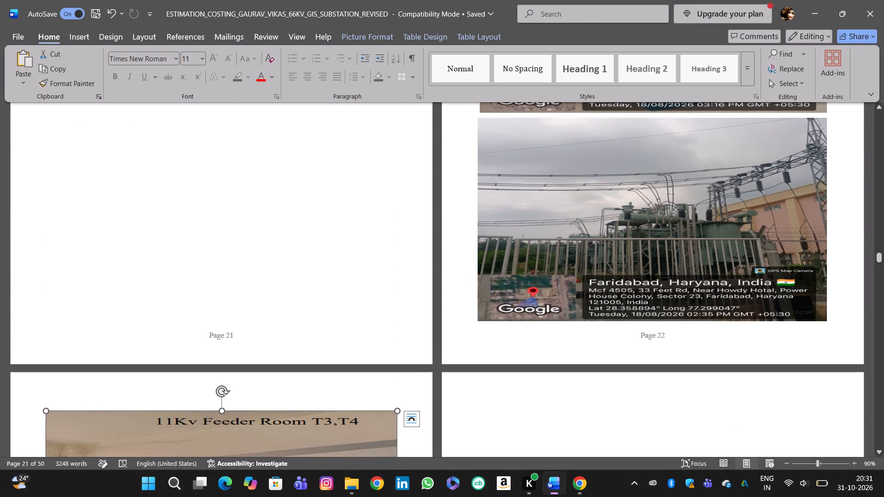
pyautogui.scroll(-5, 622, 414)
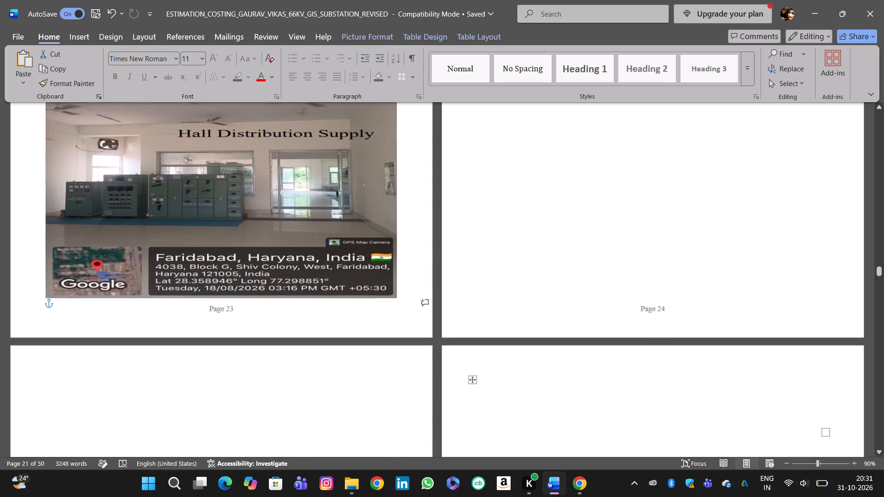
pyautogui.scroll(-4, 622, 413)
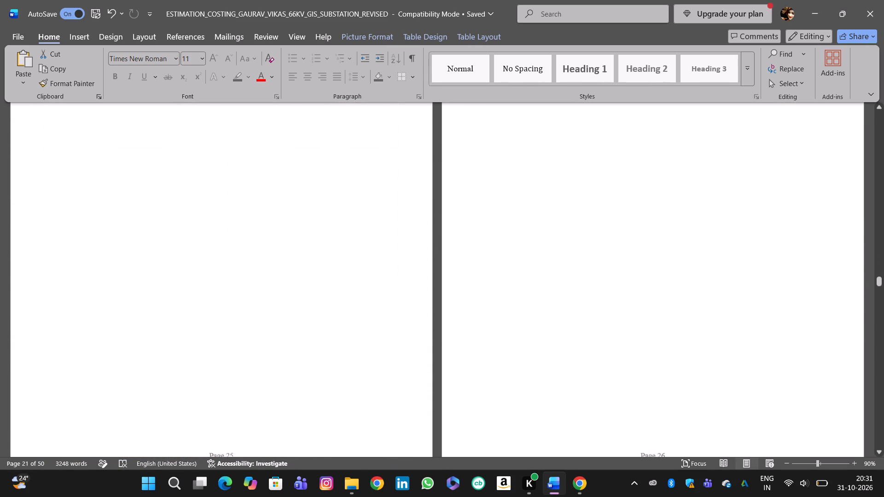
pyautogui.scroll(-2, 622, 413)
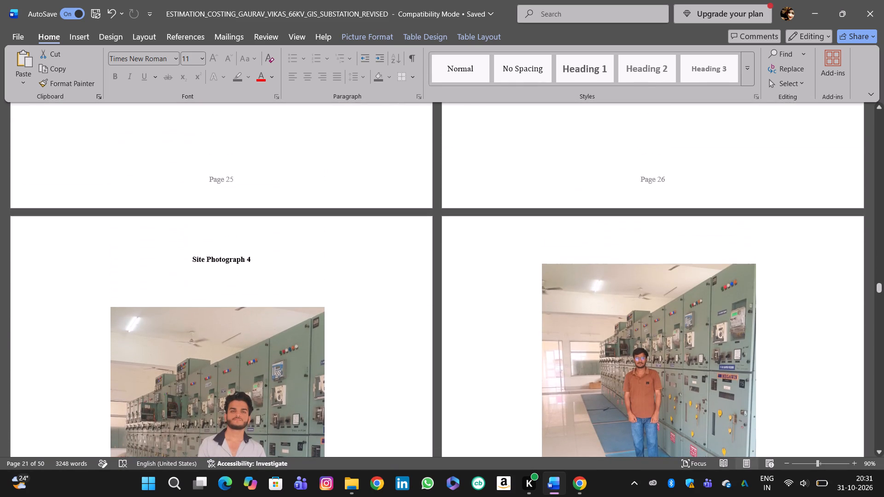
pyautogui.scroll(-1, 622, 413)
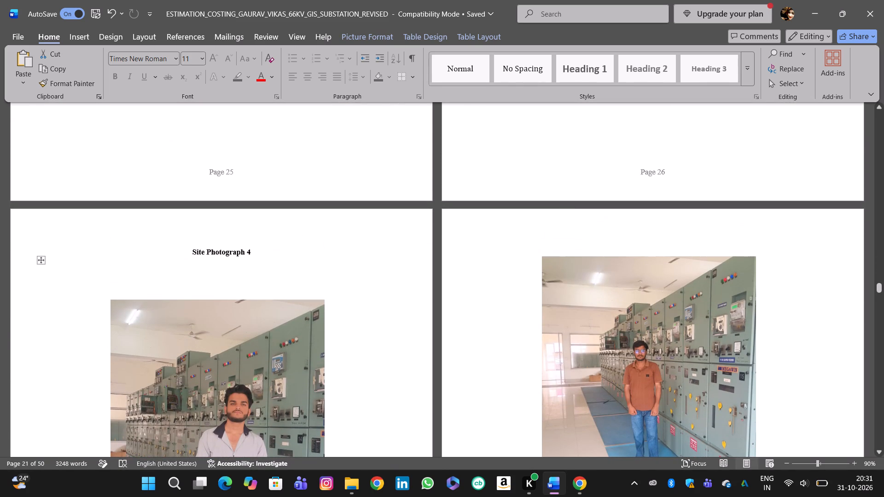
# Give the photograph under the Site Photograph 4 caption Square text wrapping with its position fixed on the page.
pyautogui.click(258, 365)
pyautogui.click(347, 306)
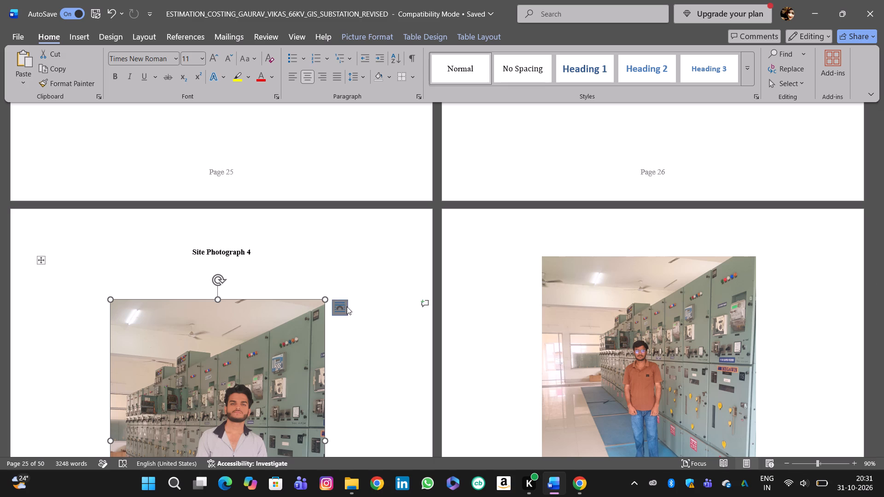
pyautogui.click(373, 365)
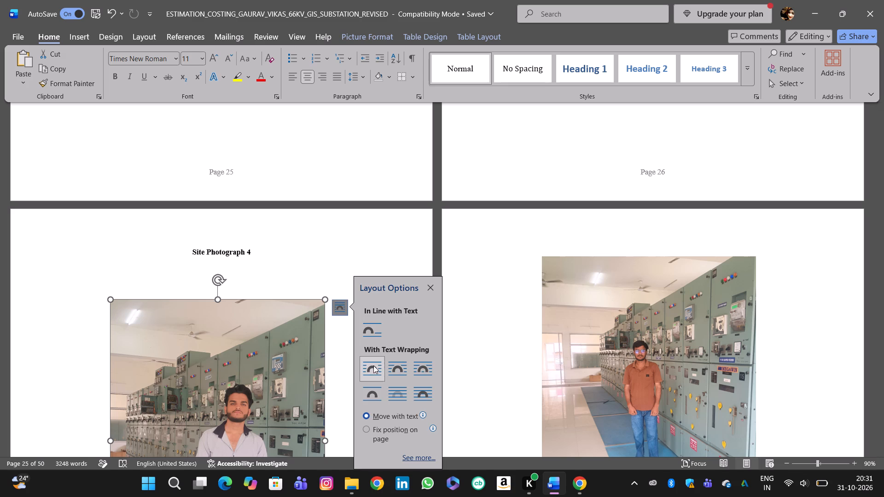
pyautogui.click(362, 428)
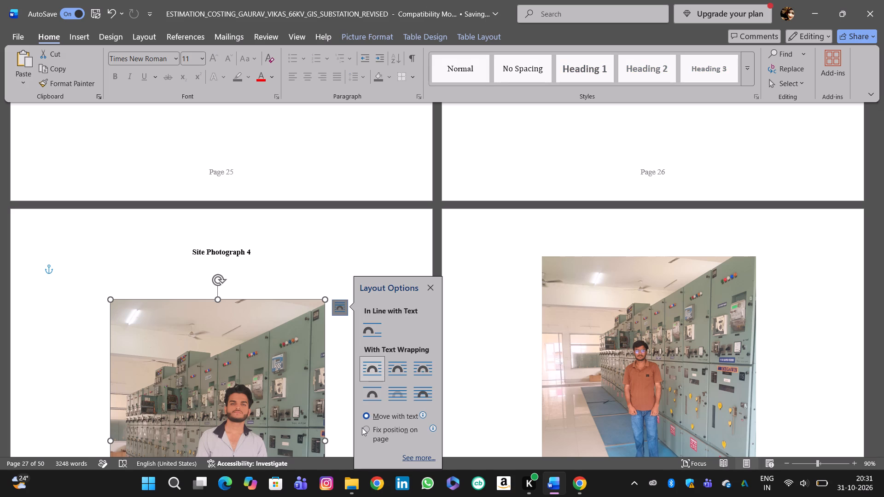
pyautogui.click(366, 431)
pyautogui.click(467, 389)
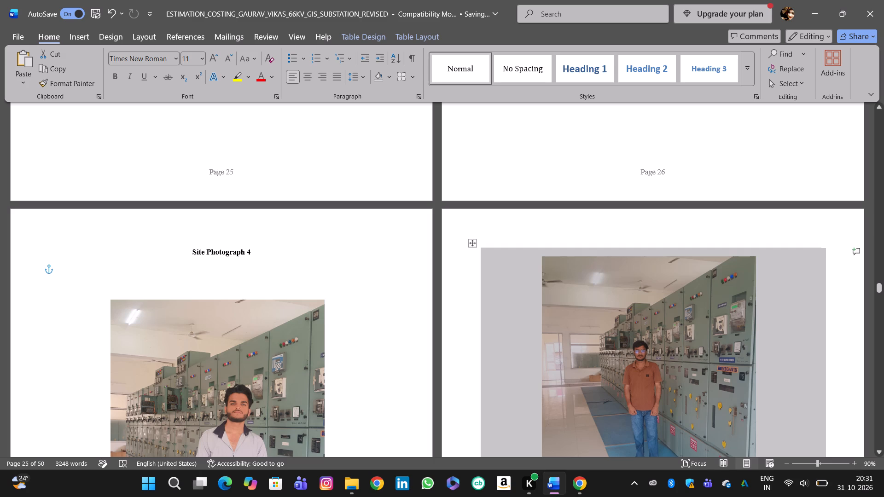
# Delete the Site Photograph 4 caption above the photograph of the man in the white shirt.
pyautogui.click(275, 254)
pyautogui.press('BackSpace')
pyautogui.press('BackSpace')
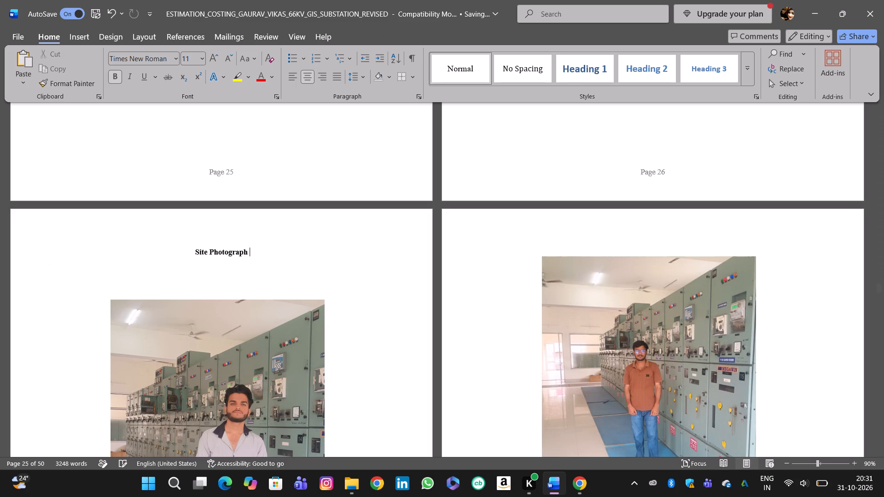
pyautogui.press('BackSpace')
pyautogui.press('BackSpace')
pyautogui.press('BackSpace')
pyautogui.press('BackSpace')
pyautogui.press('BackSpace')
pyautogui.press('BackSpace')
pyautogui.press('BackSpace')
pyautogui.press('BackSpace')
pyautogui.press('BackSpace')
pyautogui.press('BackSpace')
pyautogui.press('BackSpace')
pyautogui.press('BackSpace')
pyautogui.press('BackSpace')
pyautogui.press('BackSpace')
pyautogui.press('BackSpace')
pyautogui.press('BackSpace')
pyautogui.press('BackSpace')
pyautogui.press('BackSpace')
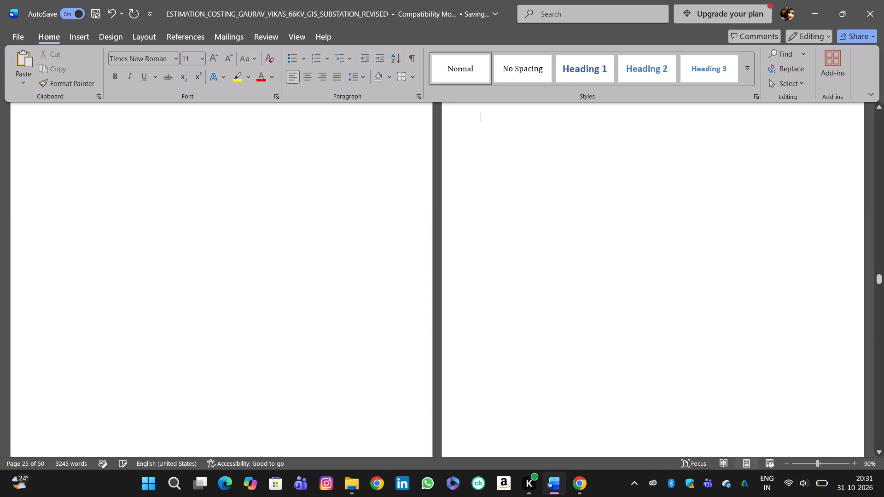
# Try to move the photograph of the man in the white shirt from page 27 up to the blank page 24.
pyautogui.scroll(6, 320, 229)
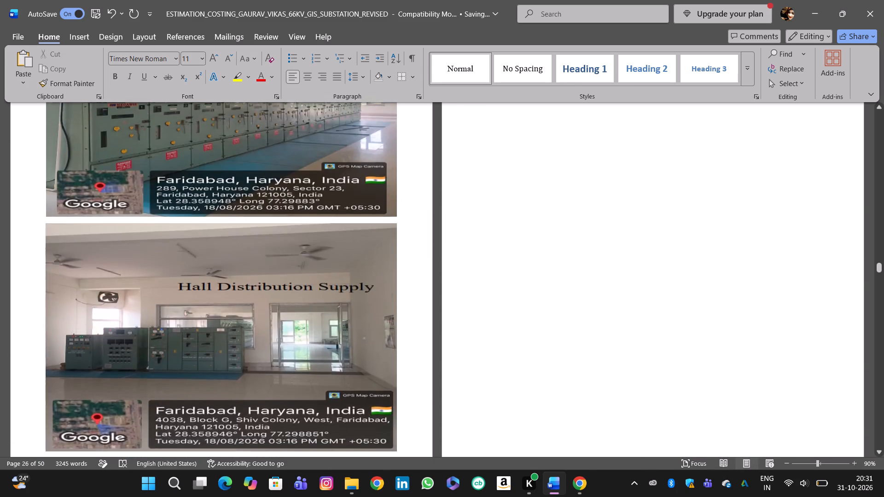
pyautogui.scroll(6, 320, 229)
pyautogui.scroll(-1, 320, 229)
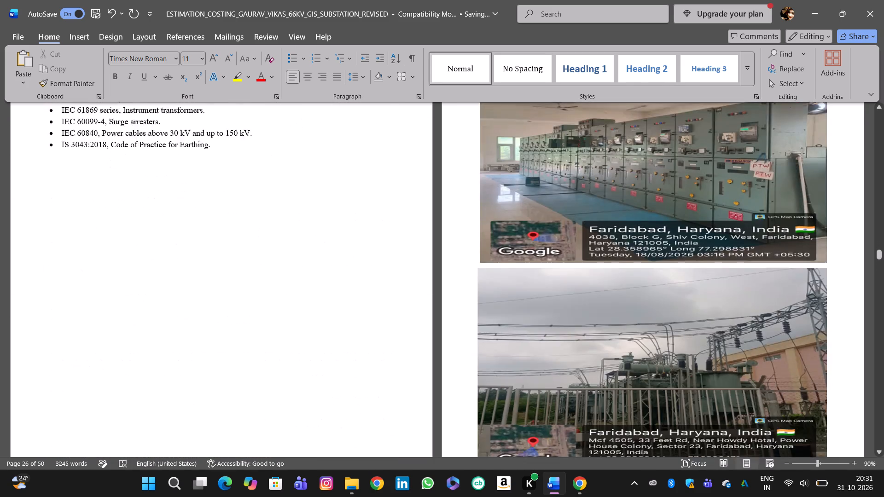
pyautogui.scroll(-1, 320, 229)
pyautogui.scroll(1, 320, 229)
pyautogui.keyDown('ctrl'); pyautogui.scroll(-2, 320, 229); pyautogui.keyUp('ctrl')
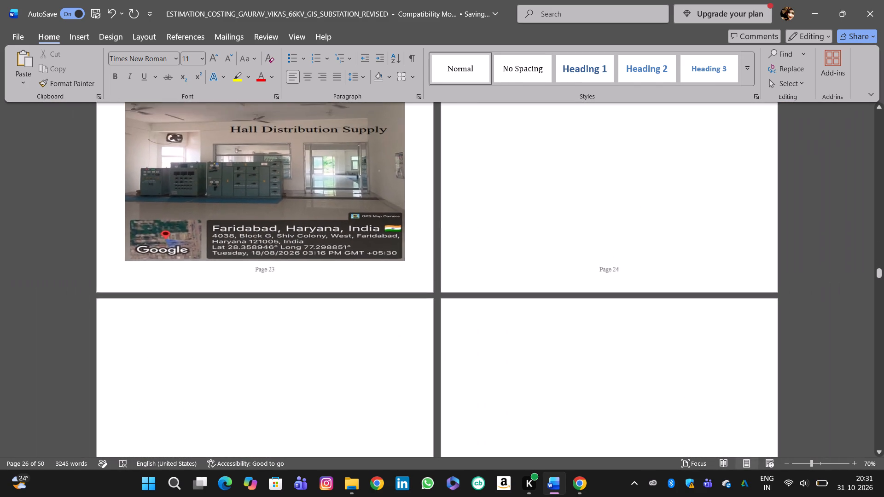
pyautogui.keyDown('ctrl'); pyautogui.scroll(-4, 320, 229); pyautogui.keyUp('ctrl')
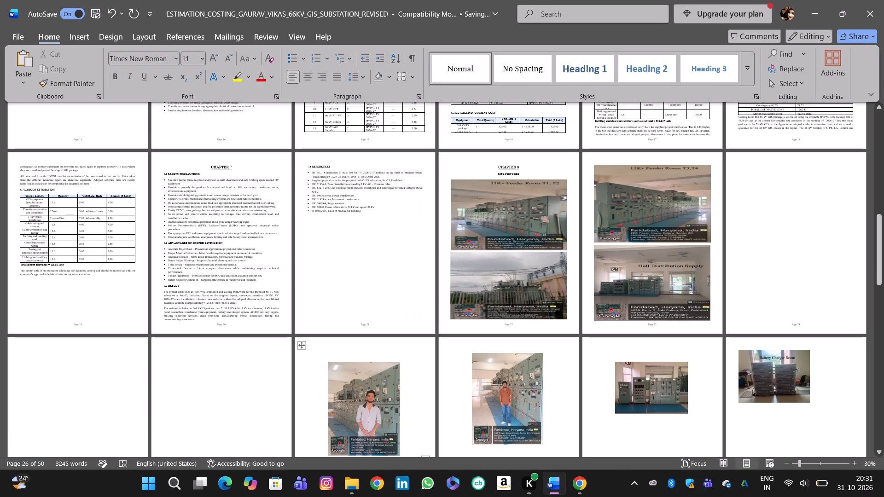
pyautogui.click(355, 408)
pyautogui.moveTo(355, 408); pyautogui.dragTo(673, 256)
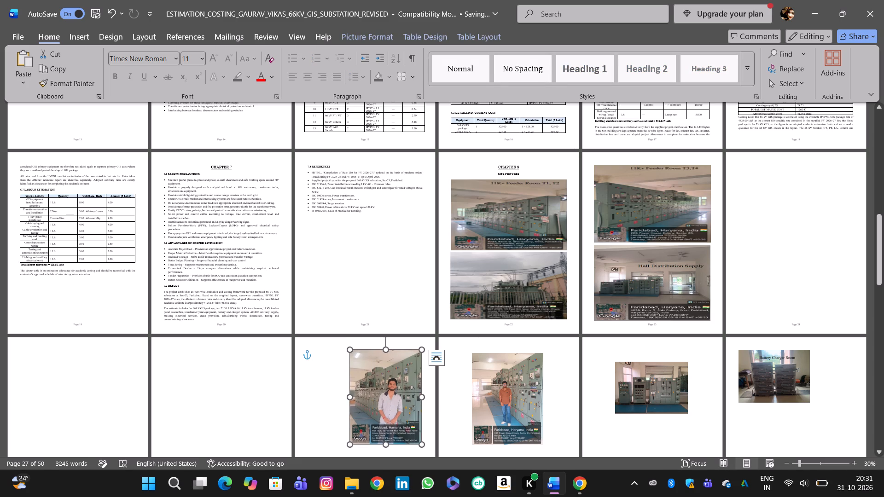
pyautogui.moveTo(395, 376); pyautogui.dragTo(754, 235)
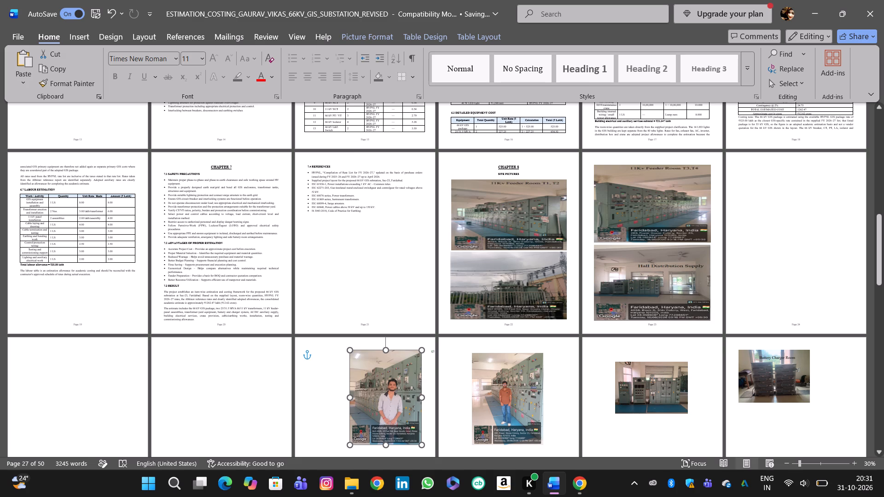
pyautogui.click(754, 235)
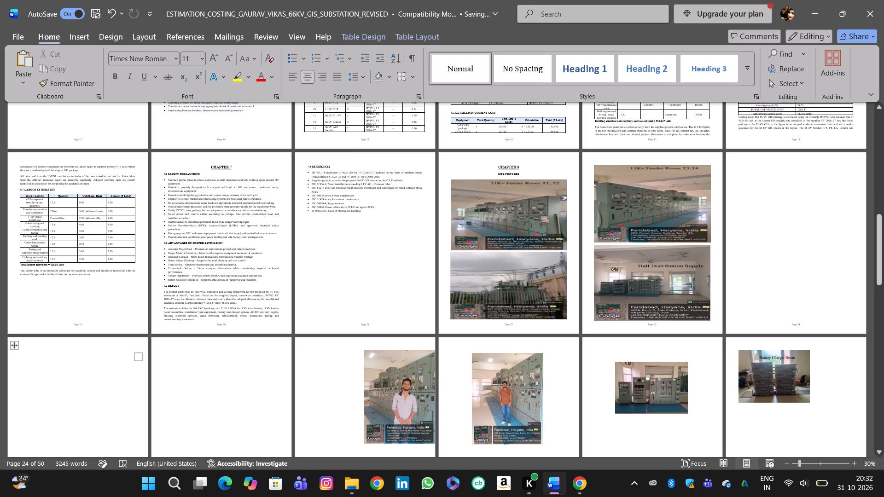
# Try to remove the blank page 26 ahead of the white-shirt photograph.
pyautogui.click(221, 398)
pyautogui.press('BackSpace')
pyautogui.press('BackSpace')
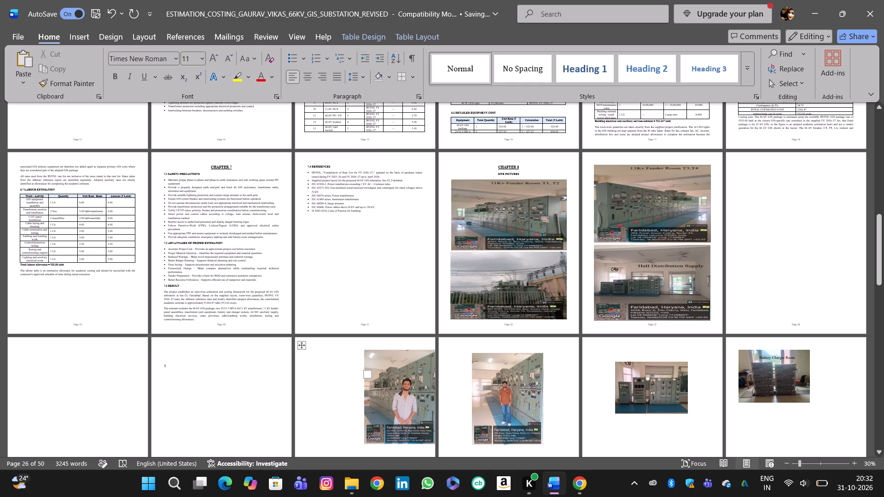
# Cut the photograph of the man in the white shirt from page 27 and paste it onto blank page 25.
pyautogui.click(394, 398)
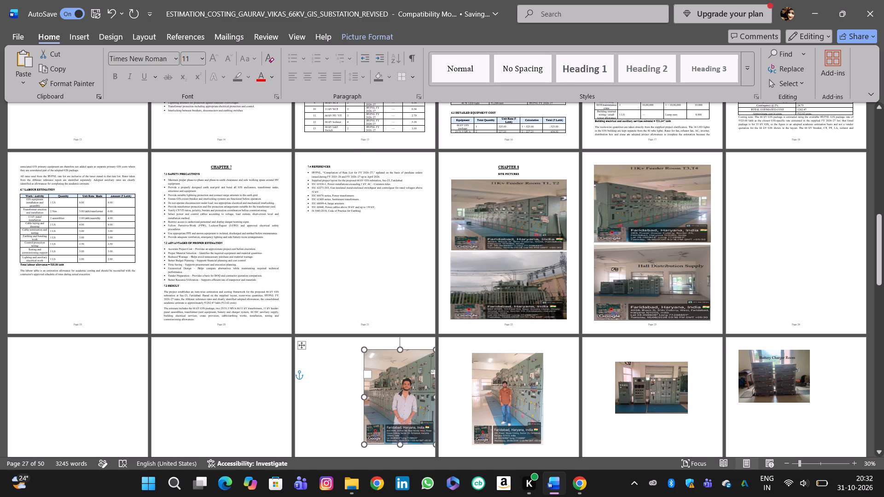
pyautogui.hotkey('ctrl', 'x')
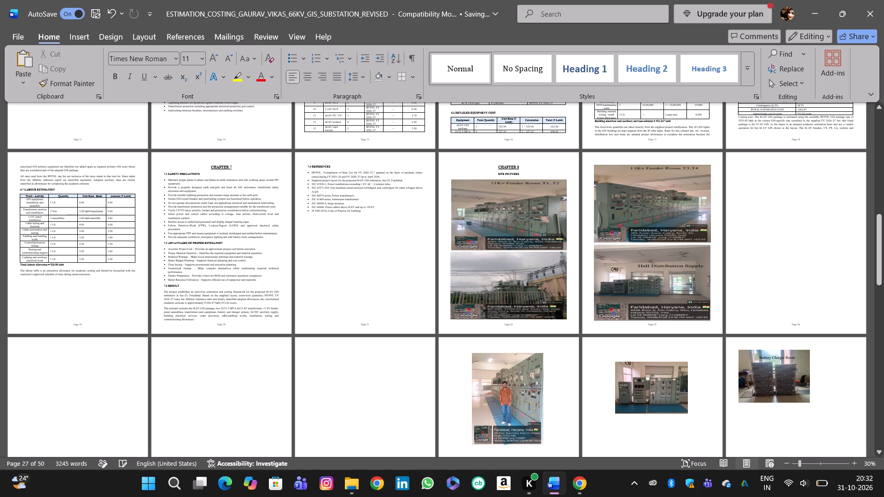
pyautogui.click(773, 179)
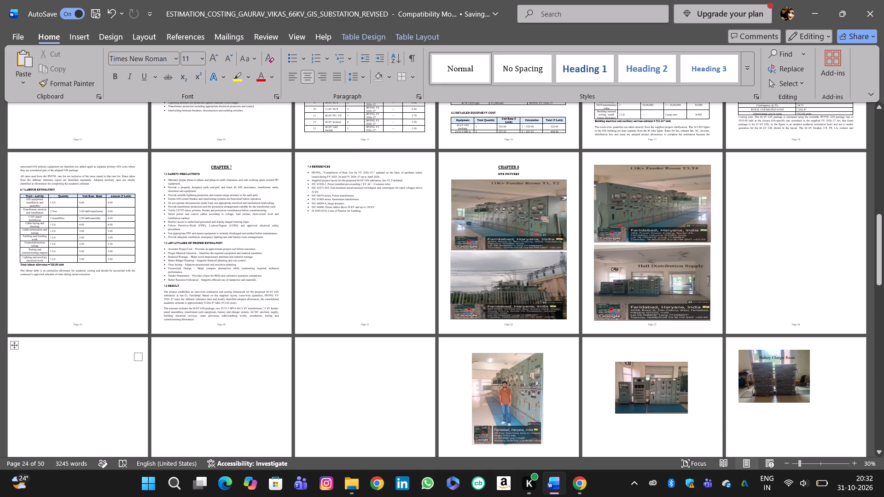
pyautogui.hotkey('ctrl', 'v')
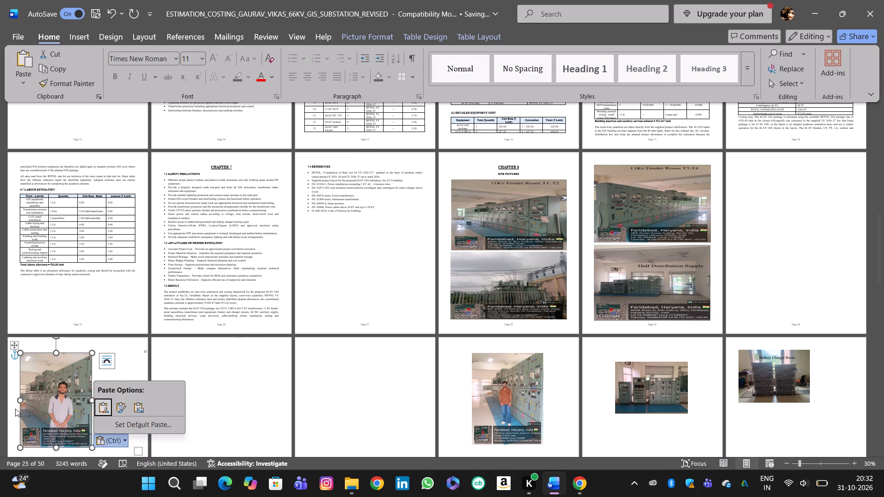
pyautogui.click(252, 333)
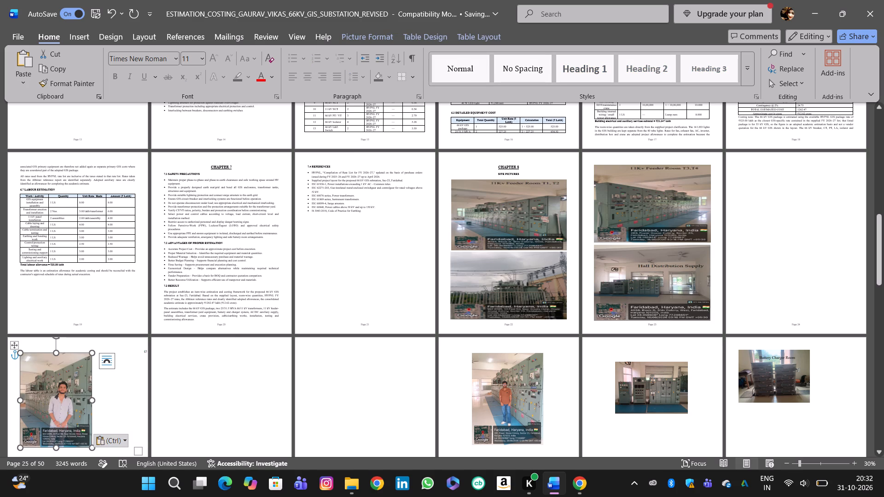
# Stretch the white-shirt photograph on page 25 down almost to the page number and nudge it slightly towards the left margin.
pyautogui.scroll(-8, 246, 358)
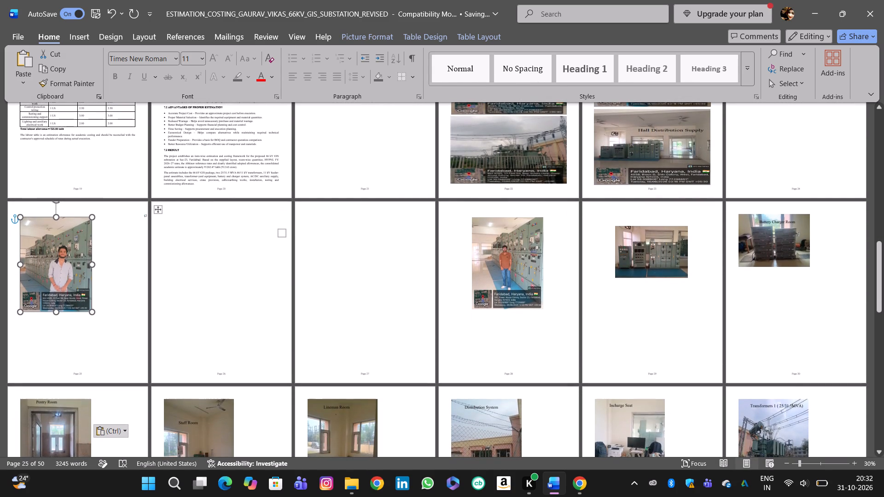
pyautogui.click(92, 264)
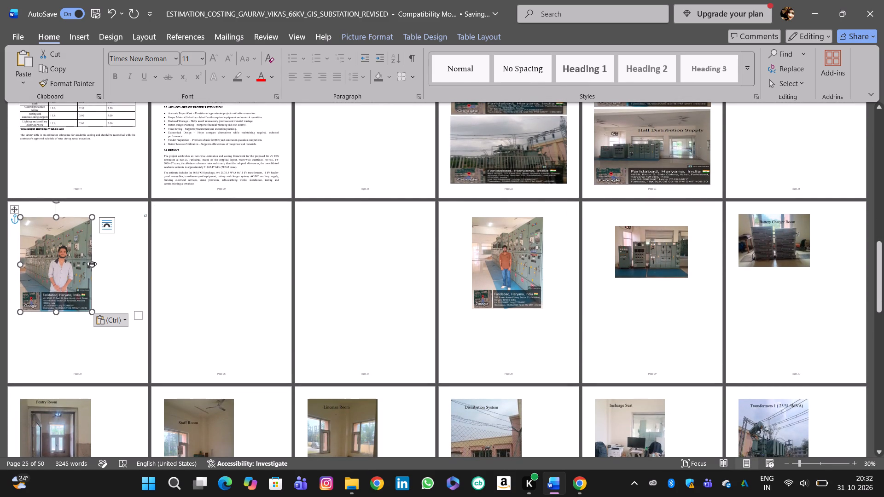
pyautogui.click(61, 267)
pyautogui.moveTo(61, 267); pyautogui.dragTo(52, 286)
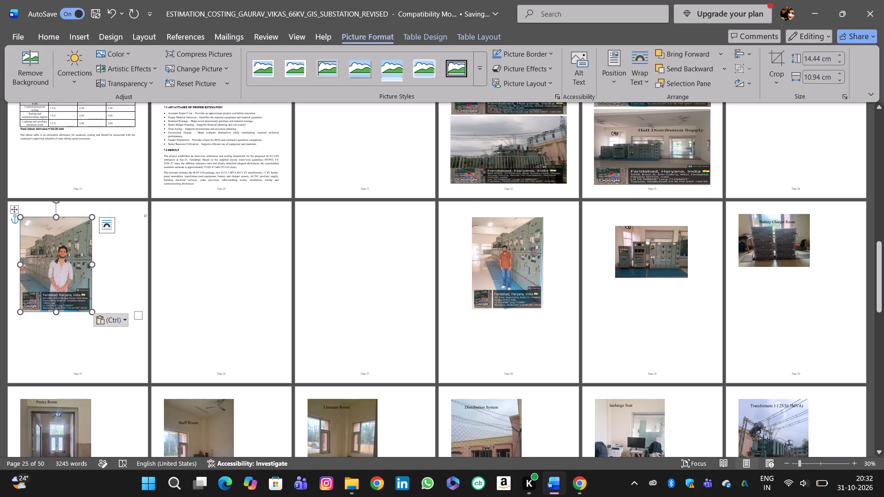
pyautogui.moveTo(52, 286); pyautogui.dragTo(52, 287)
pyautogui.click(146, 254)
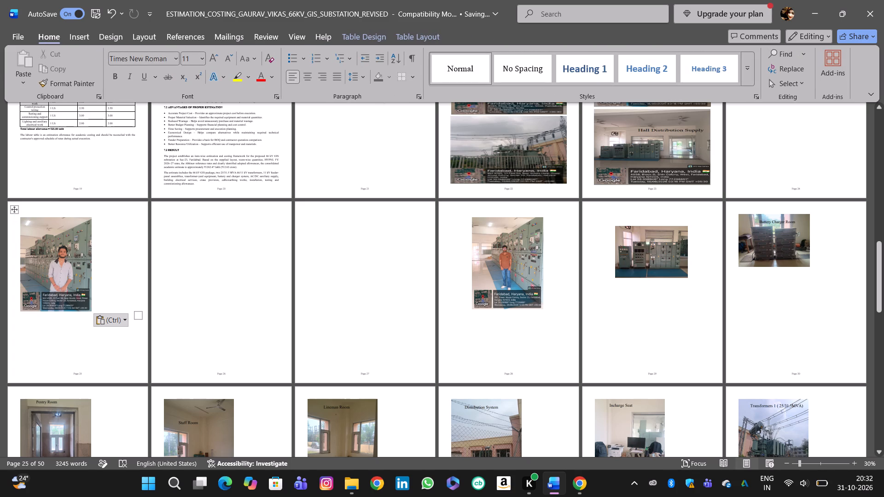
pyautogui.click(67, 274)
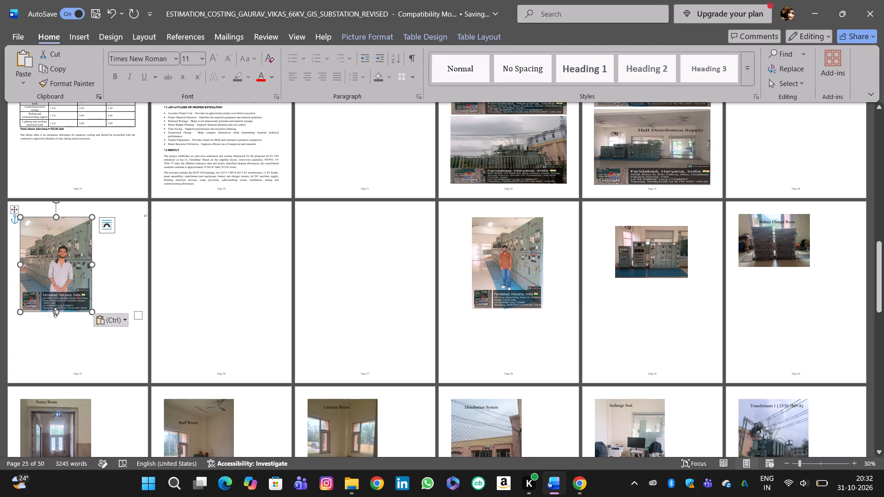
pyautogui.moveTo(55, 312); pyautogui.dragTo(57, 376)
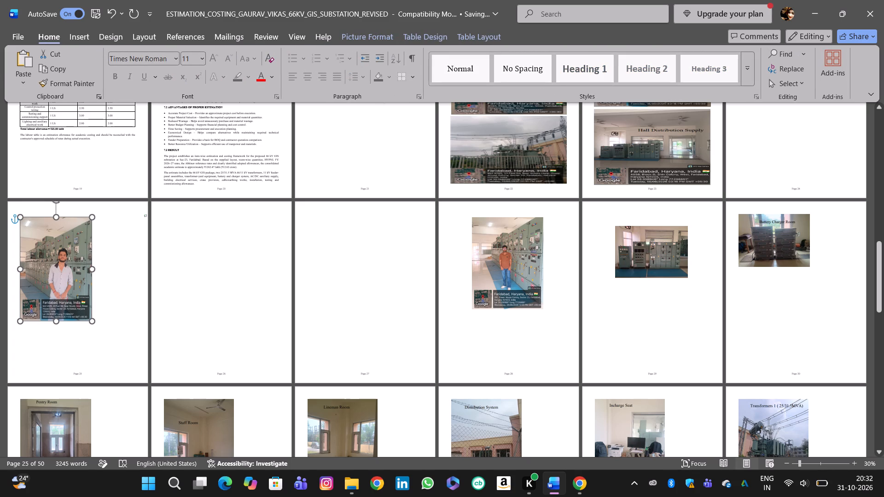
pyautogui.moveTo(57, 376); pyautogui.dragTo(57, 375)
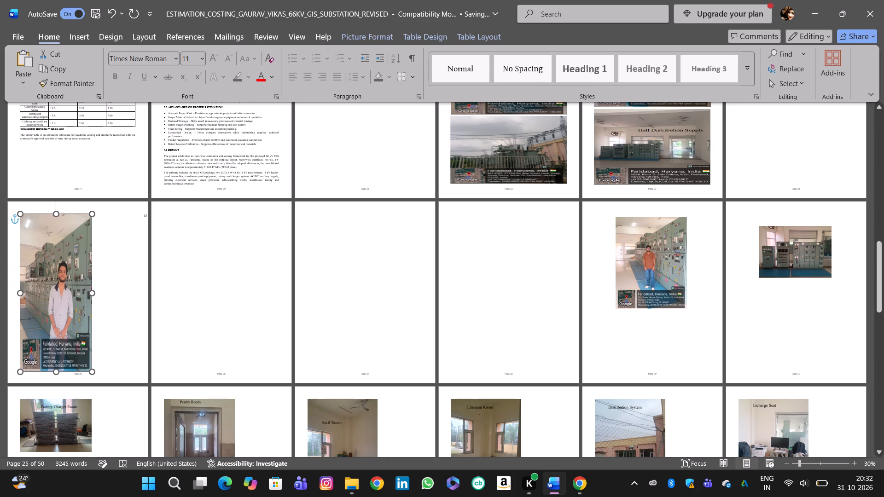
pyautogui.moveTo(93, 294); pyautogui.dragTo(64, 296)
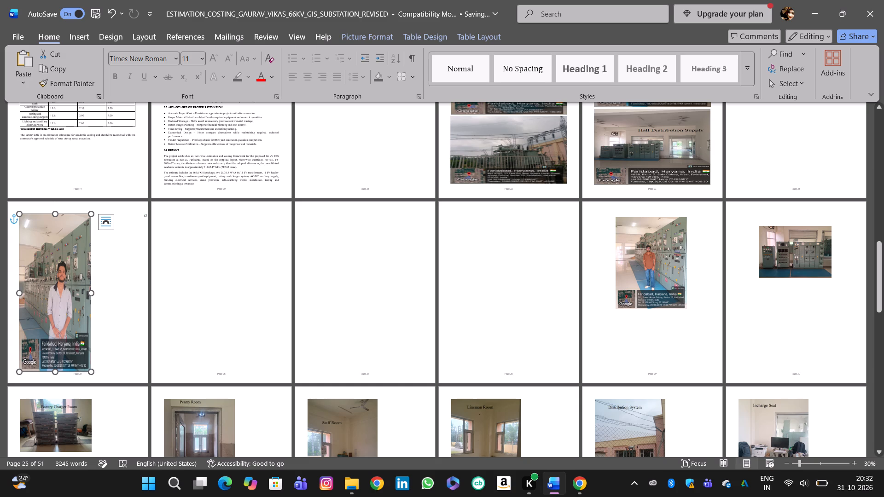
# Review the layout of the paired photographs on pages 22 and 23, the tall photograph on page 25 and the surrounding blank pages.
pyautogui.scroll(2, 148, 275)
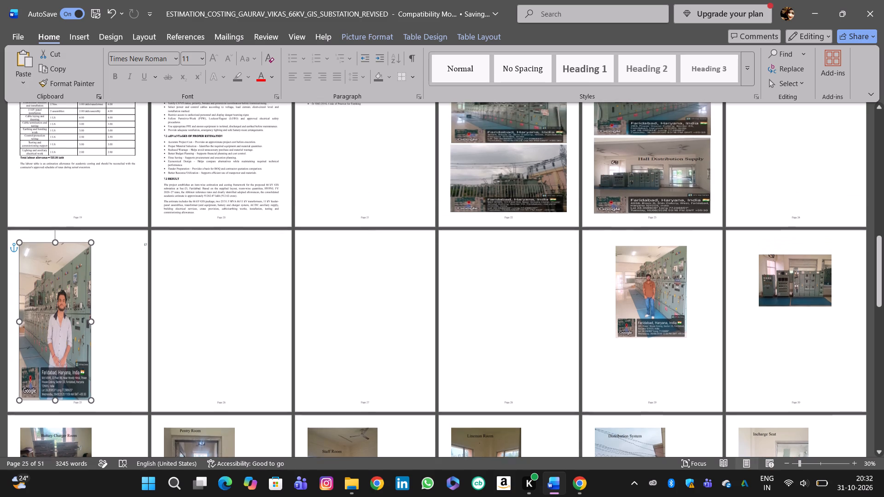
pyautogui.scroll(2, 148, 275)
pyautogui.scroll(-1, 148, 275)
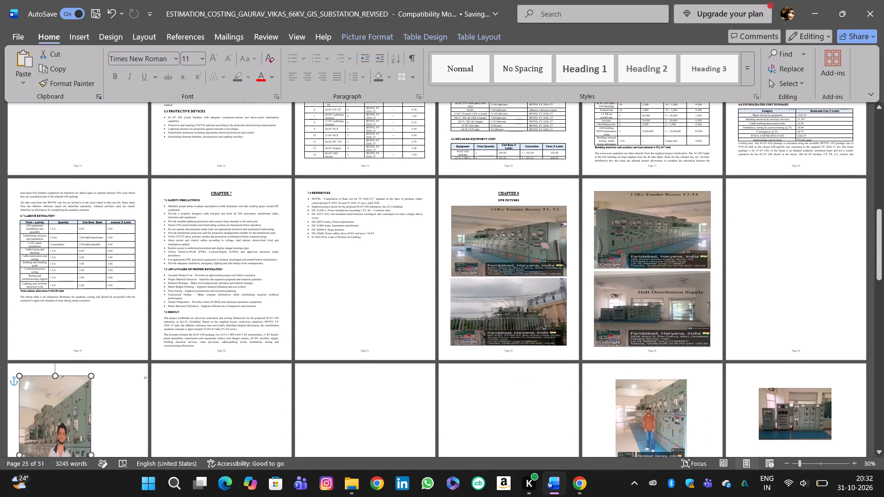
pyautogui.scroll(-1, 148, 275)
pyautogui.scroll(-2, 189, 352)
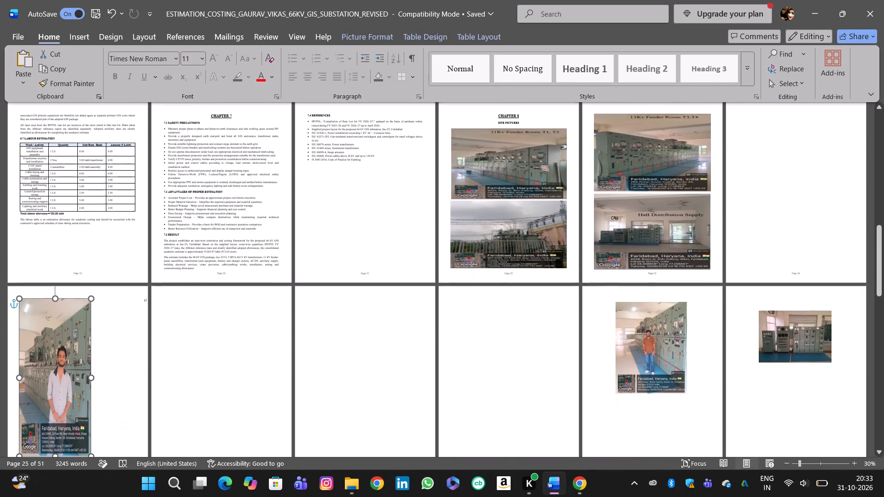
pyautogui.scroll(-1, 189, 352)
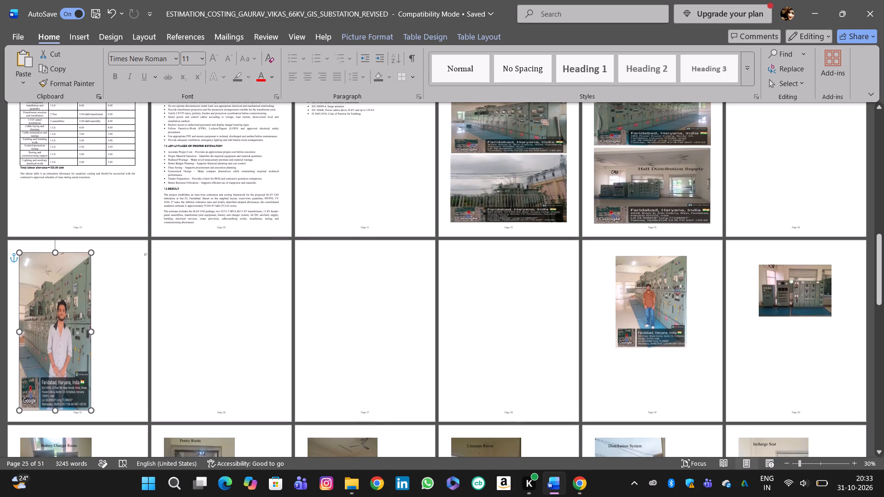
pyautogui.scroll(-1, 189, 352)
pyautogui.scroll(1, 189, 352)
pyautogui.scroll(-2, 189, 352)
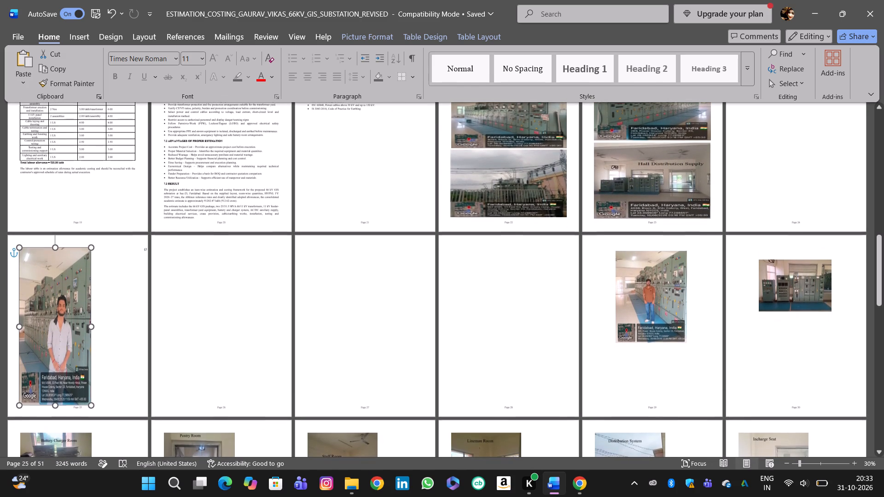
pyautogui.click(226, 295)
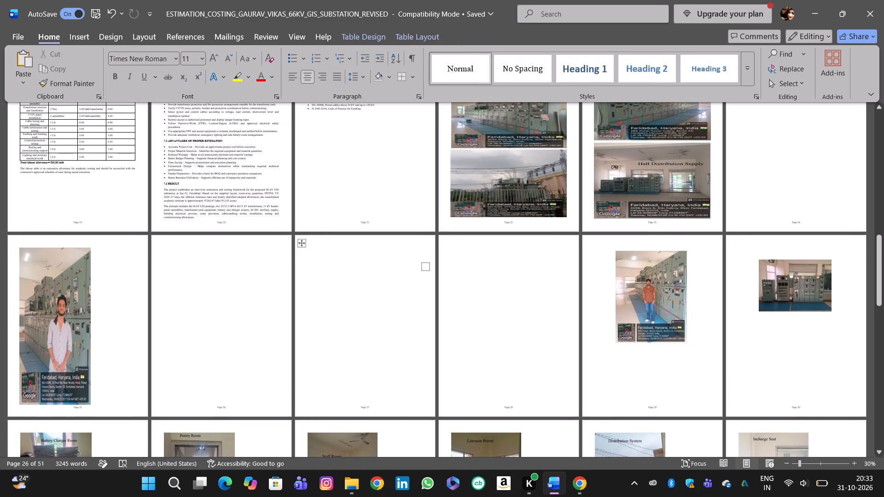
# Widen the tall photograph on page 25 slightly towards the right margin and check its text wrapping options.
pyautogui.click(78, 310)
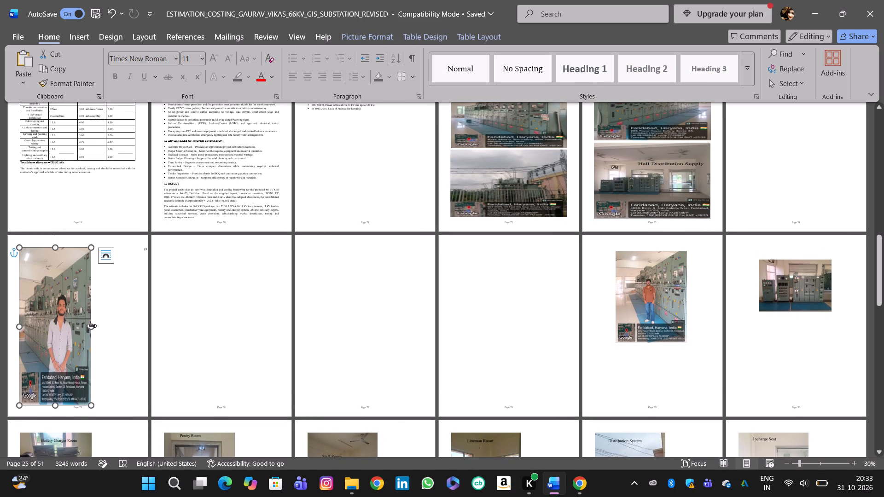
pyautogui.moveTo(92, 326); pyautogui.dragTo(138, 319)
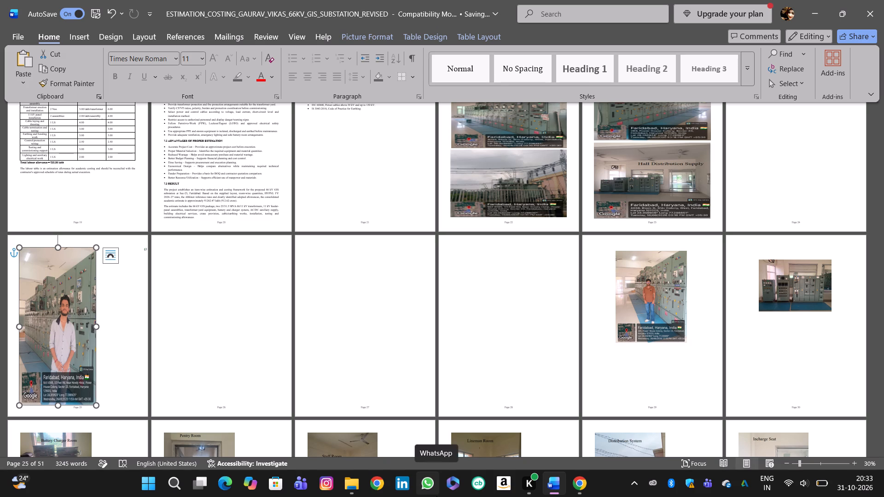
pyautogui.click(107, 256)
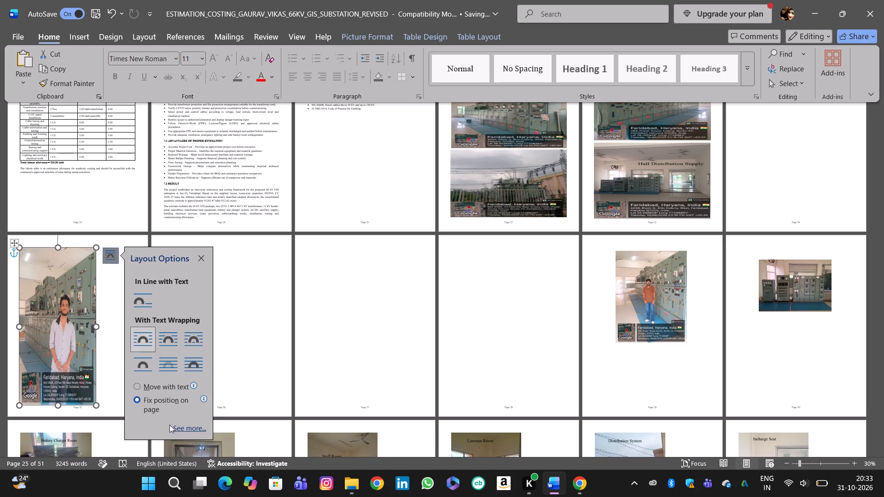
pyautogui.click(266, 337)
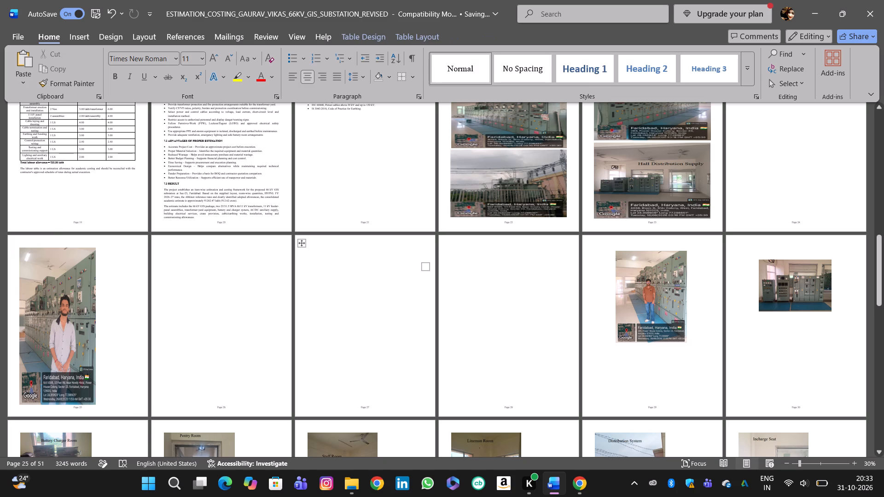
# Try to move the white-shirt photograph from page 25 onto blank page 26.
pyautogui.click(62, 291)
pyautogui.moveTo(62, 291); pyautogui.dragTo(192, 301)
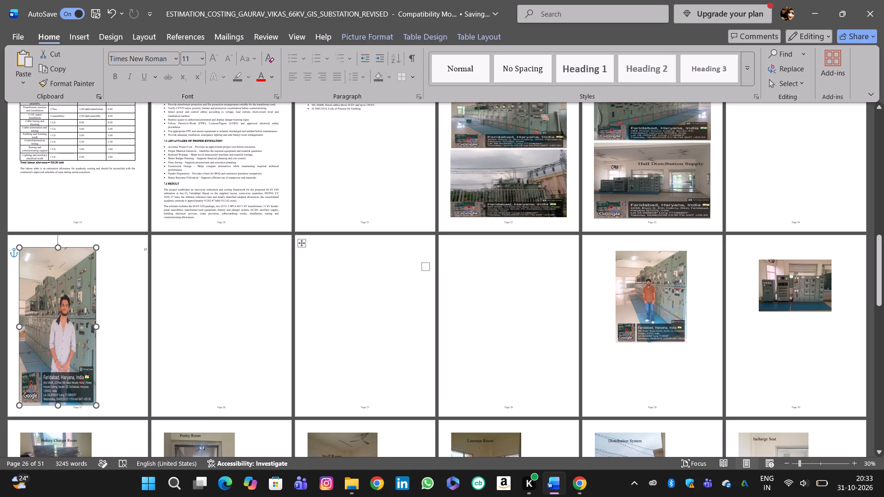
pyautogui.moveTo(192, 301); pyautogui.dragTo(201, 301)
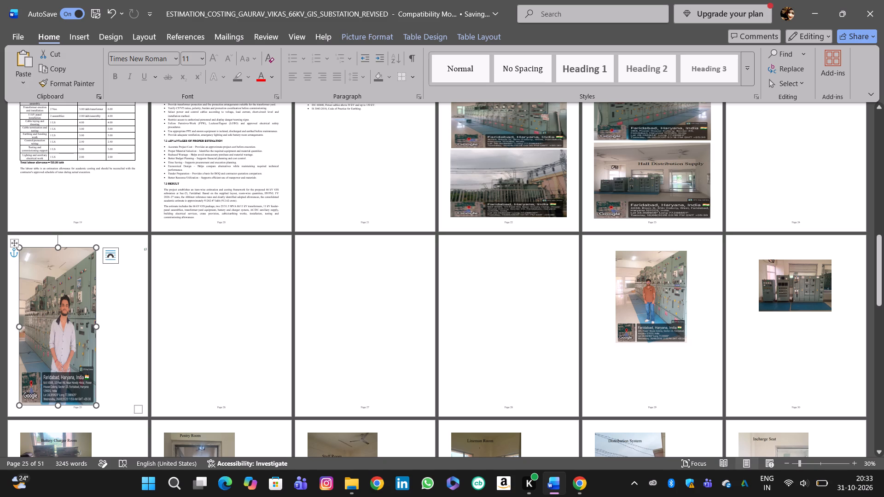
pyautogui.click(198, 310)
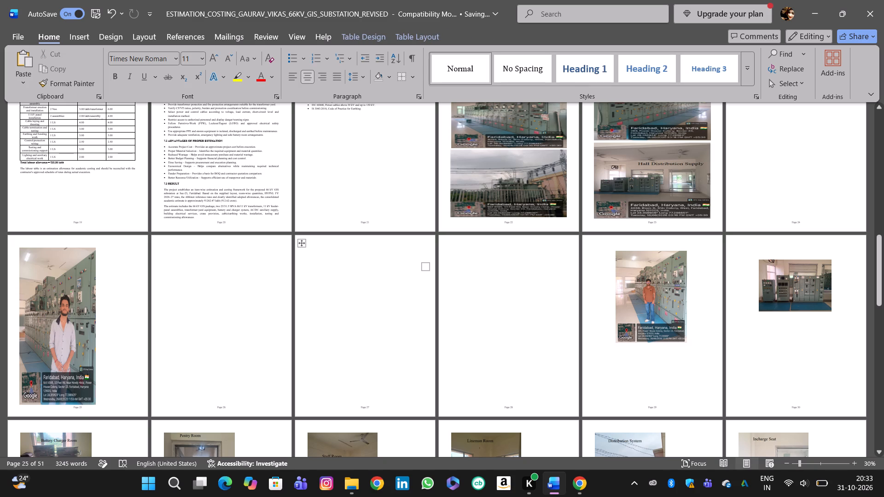
# Cut the photograph of the man in the orange shirt from page 29 and paste it beside the white-shirt photograph on page 25.
pyautogui.click(675, 324)
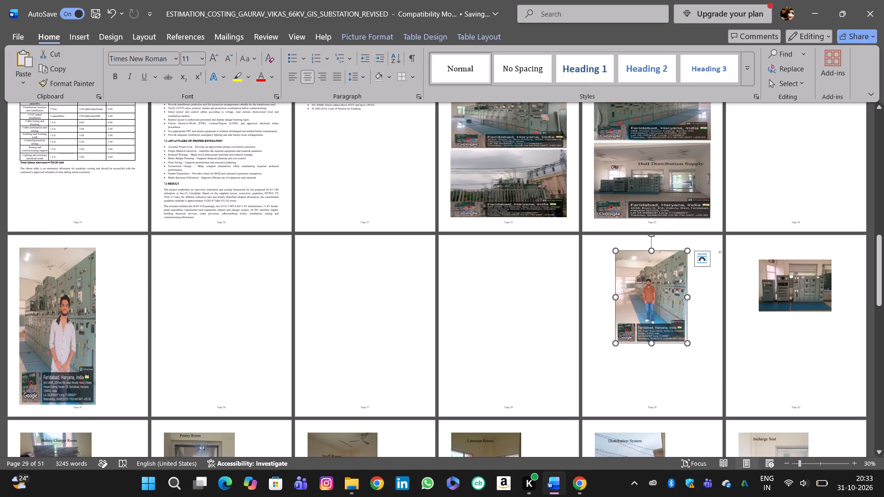
pyautogui.hotkey('ctrl', 'x')
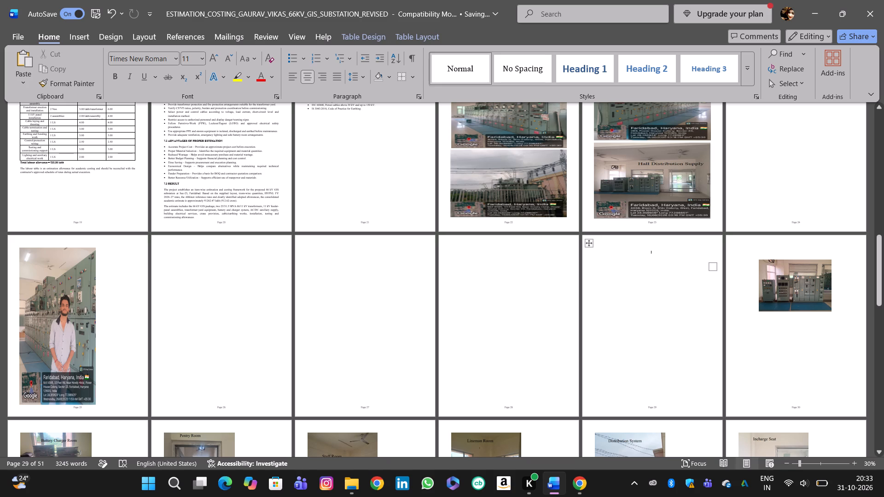
pyautogui.click(109, 270)
pyautogui.hotkey('ctrl', 'v')
pyautogui.click(117, 330)
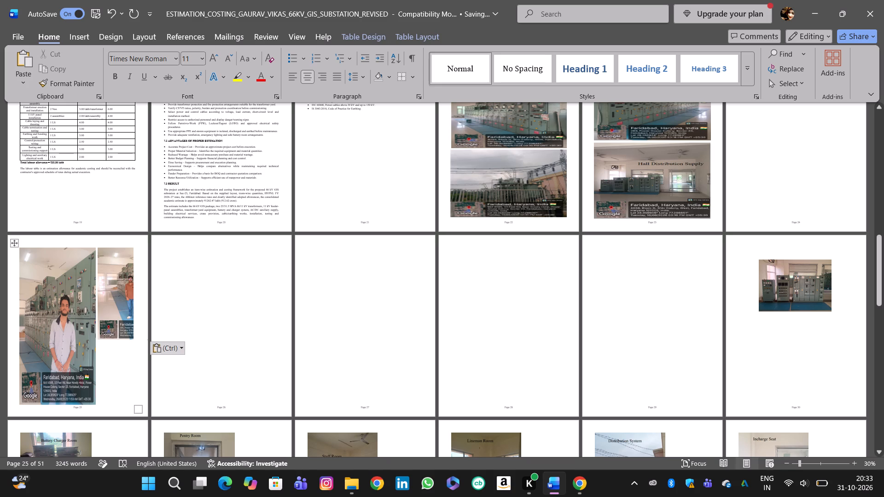
# Shorten the white-shirt photograph on page 25 from its bottom edge so it fills only about the upper half of the page.
pyautogui.click(70, 319)
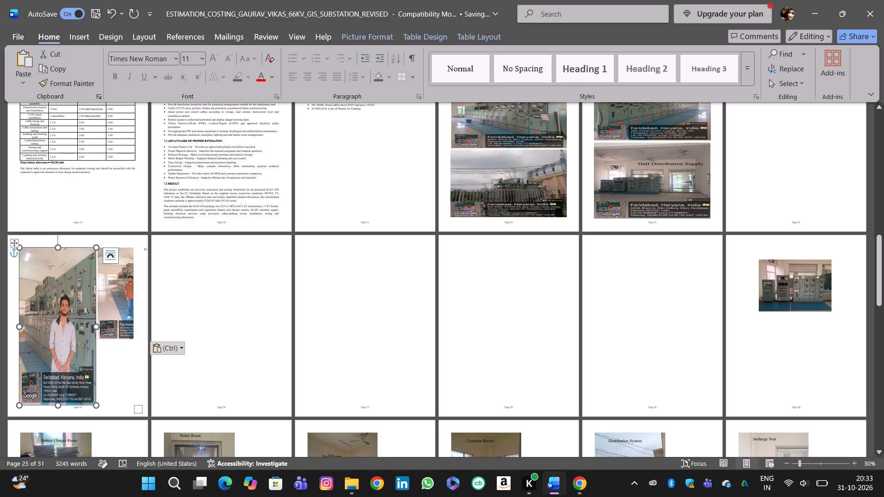
pyautogui.moveTo(58, 405); pyautogui.dragTo(68, 330)
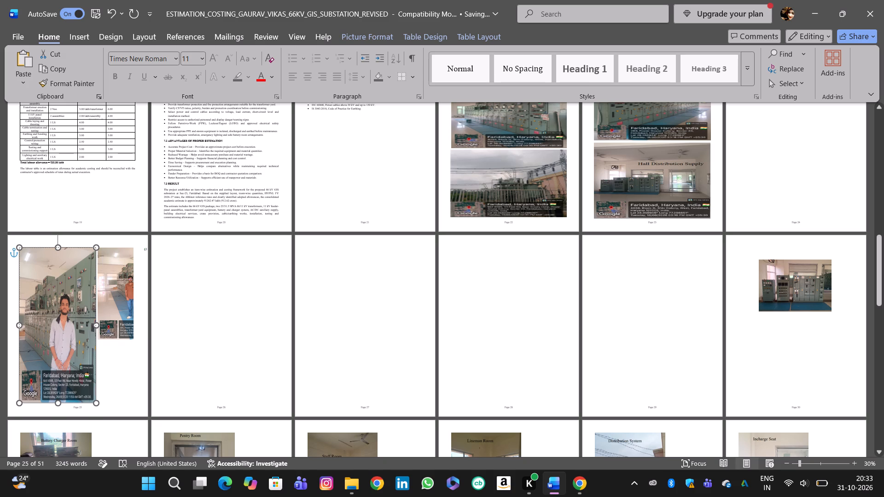
pyautogui.moveTo(68, 330); pyautogui.dragTo(71, 321)
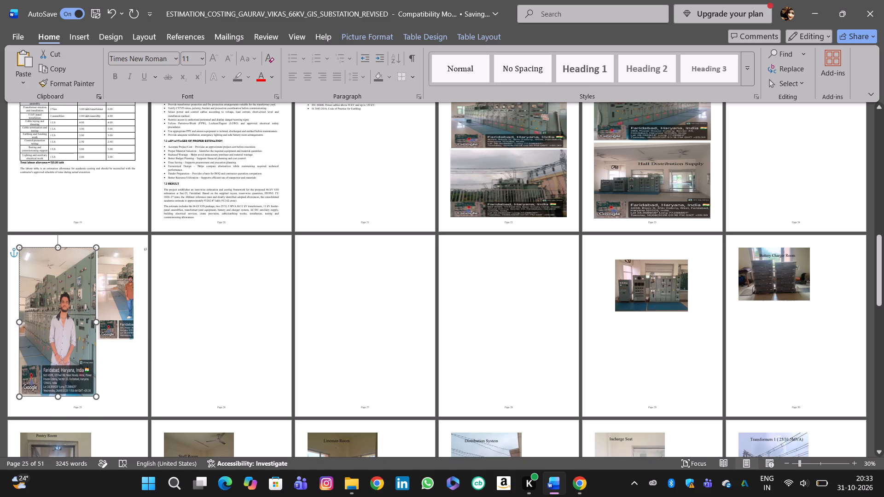
pyautogui.moveTo(71, 321); pyautogui.dragTo(70, 335)
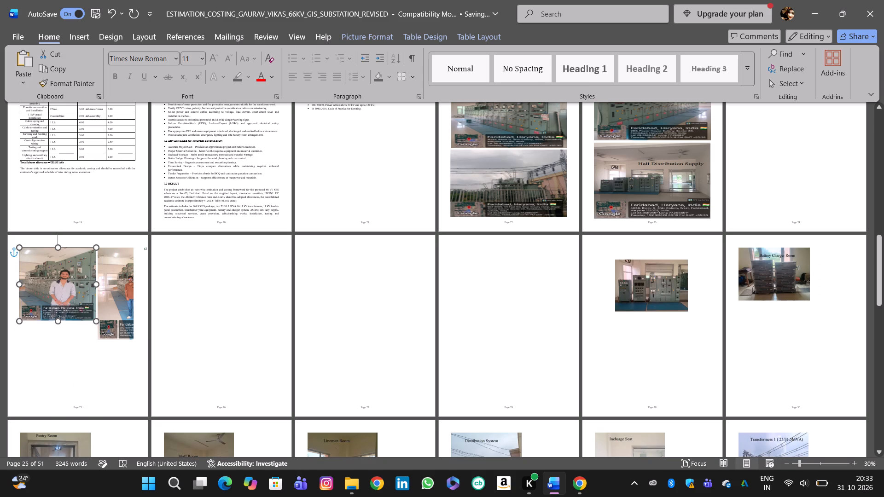
pyautogui.moveTo(70, 335); pyautogui.dragTo(70, 332)
# Try to move the orange-shirt photograph into the space below the white-shirt photograph on page 25.
pyautogui.click(120, 302)
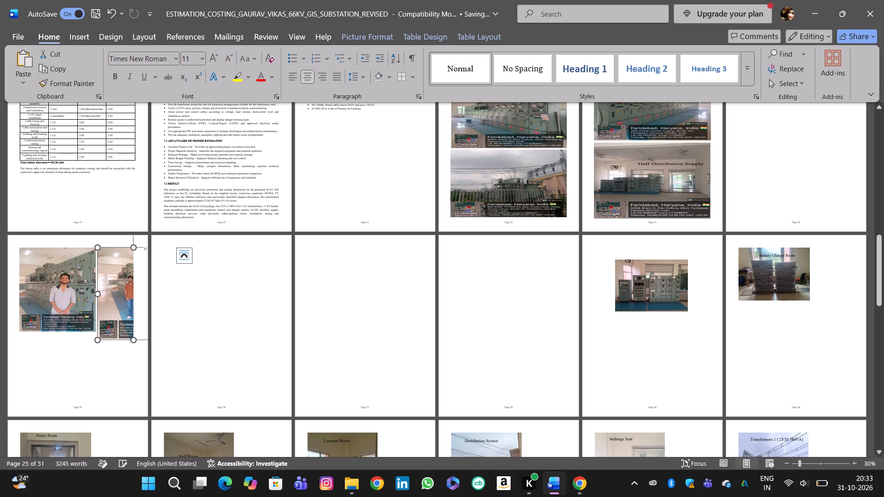
pyautogui.moveTo(120, 302); pyautogui.dragTo(58, 367)
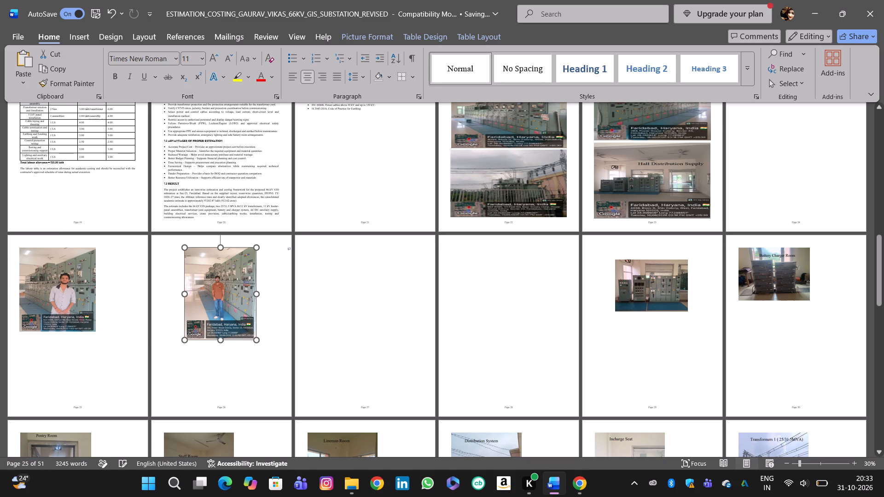
pyautogui.moveTo(215, 303); pyautogui.dragTo(93, 359)
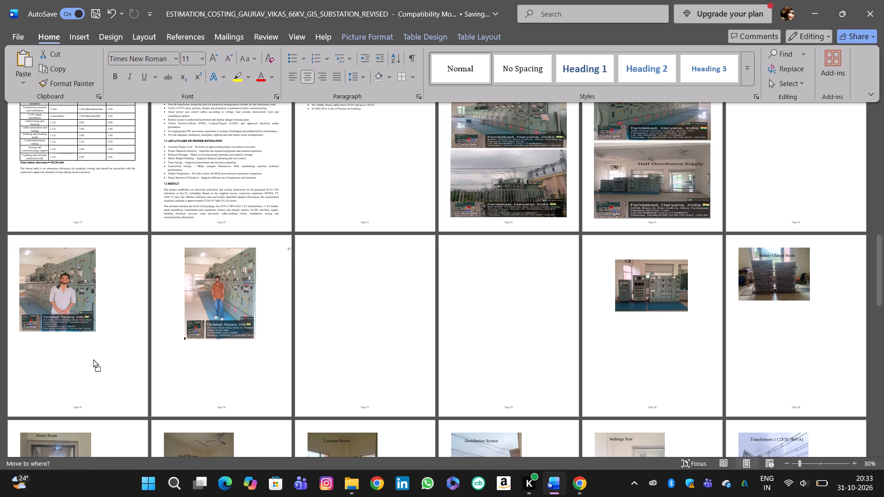
pyautogui.moveTo(93, 359); pyautogui.dragTo(62, 364)
pyautogui.click(62, 364)
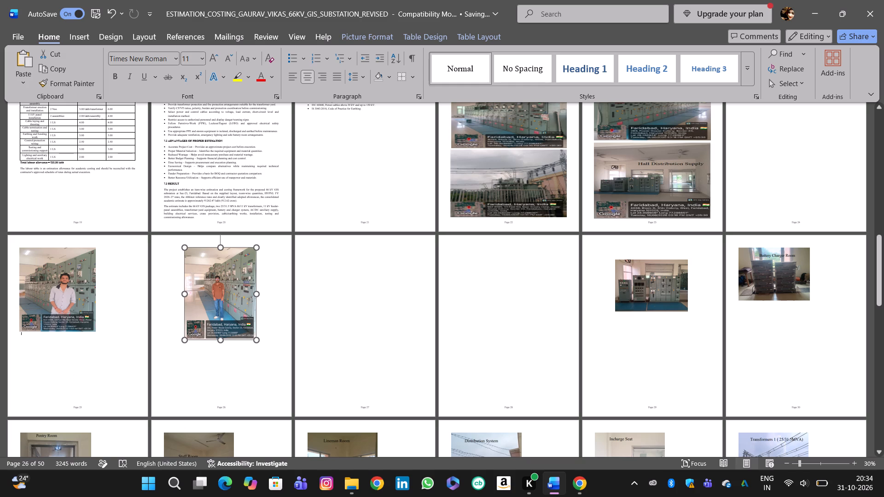
pyautogui.scroll(-2, 62, 364)
# Widen the white-shirt photograph on page 25 until it nearly reaches the right margin.
pyautogui.click(68, 298)
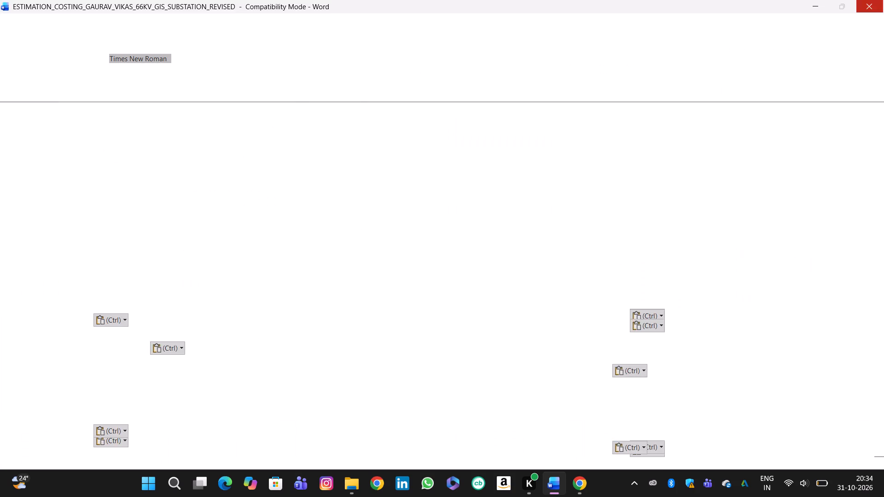
pyautogui.scroll(-2, 108, 275)
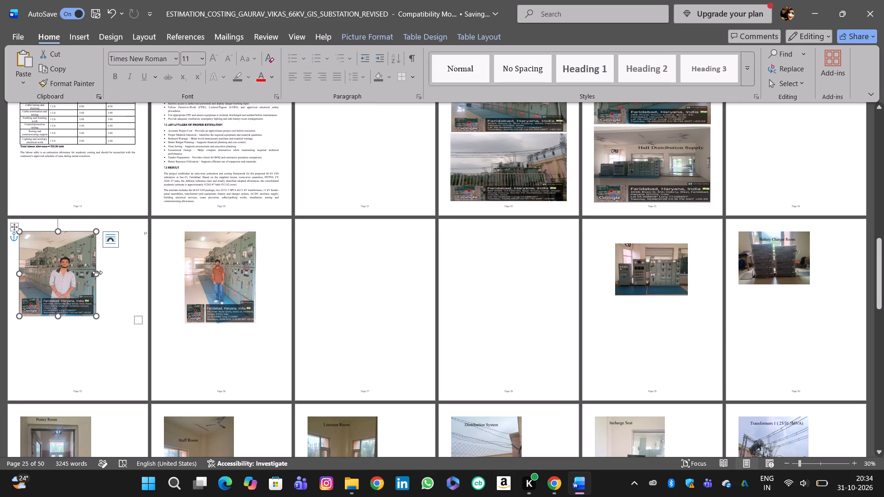
pyautogui.click(97, 272)
pyautogui.moveTo(97, 272); pyautogui.dragTo(131, 270)
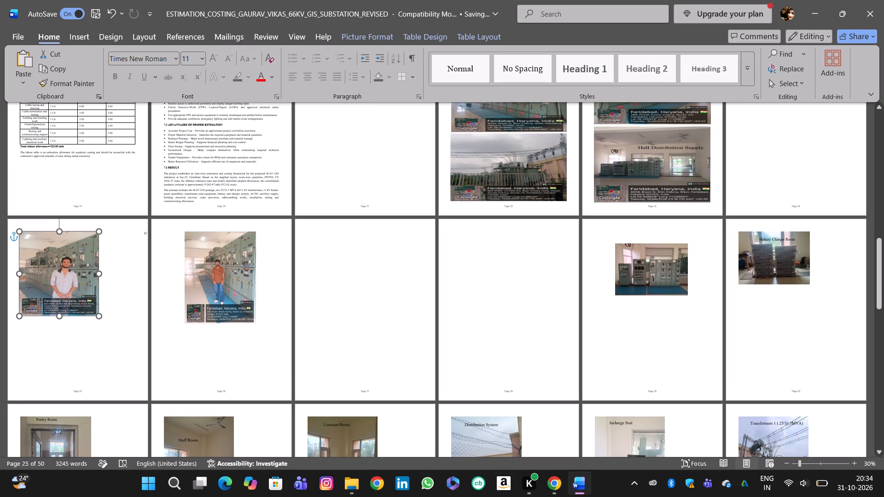
pyautogui.moveTo(131, 270); pyautogui.dragTo(137, 270)
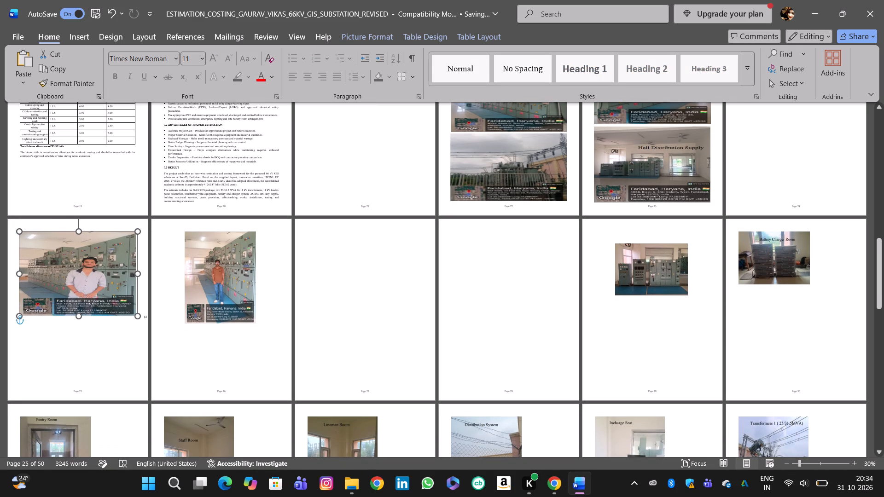
pyautogui.moveTo(137, 270); pyautogui.dragTo(137, 270)
pyautogui.click(314, 243)
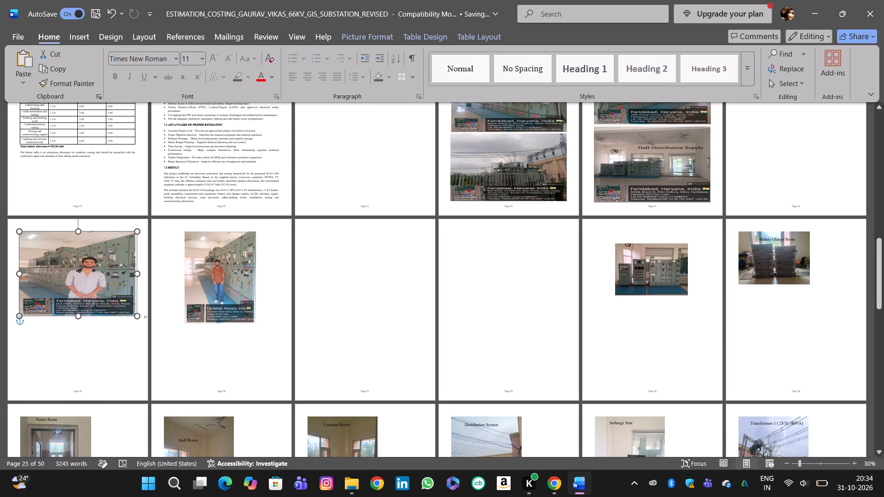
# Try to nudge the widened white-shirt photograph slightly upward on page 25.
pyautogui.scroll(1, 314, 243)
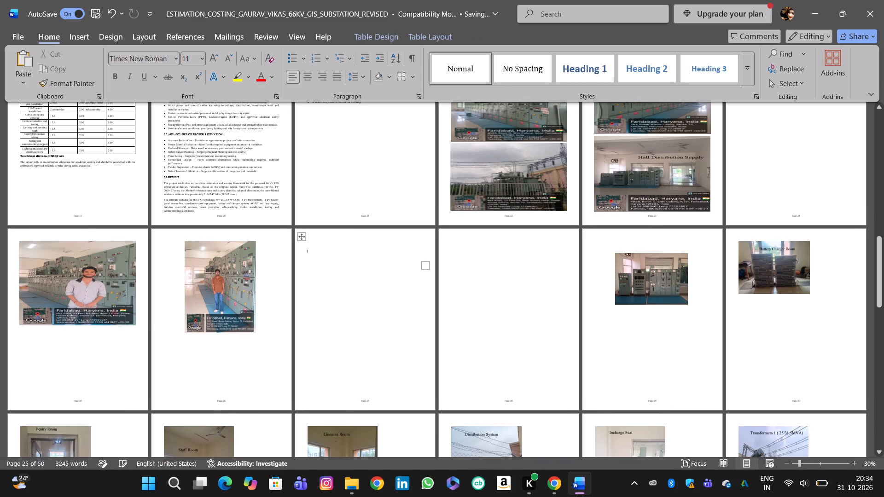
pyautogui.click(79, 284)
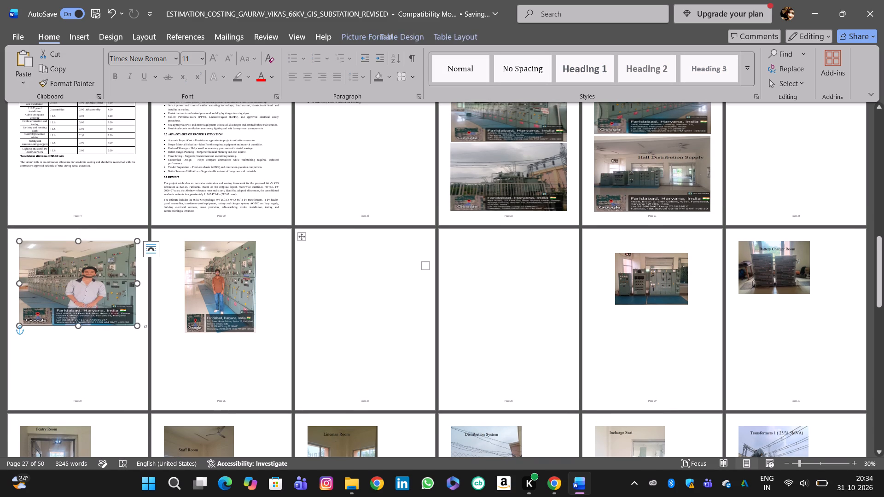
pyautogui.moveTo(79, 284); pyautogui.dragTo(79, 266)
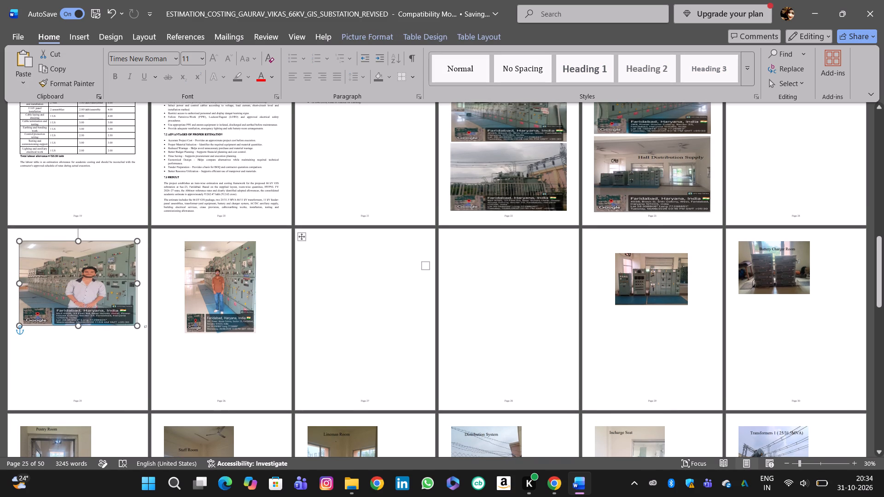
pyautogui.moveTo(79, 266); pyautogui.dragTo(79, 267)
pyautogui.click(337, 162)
# Set the orange-shirt photograph on page 26 to Square text wrapping with its position fixed on the page.
pyautogui.click(232, 290)
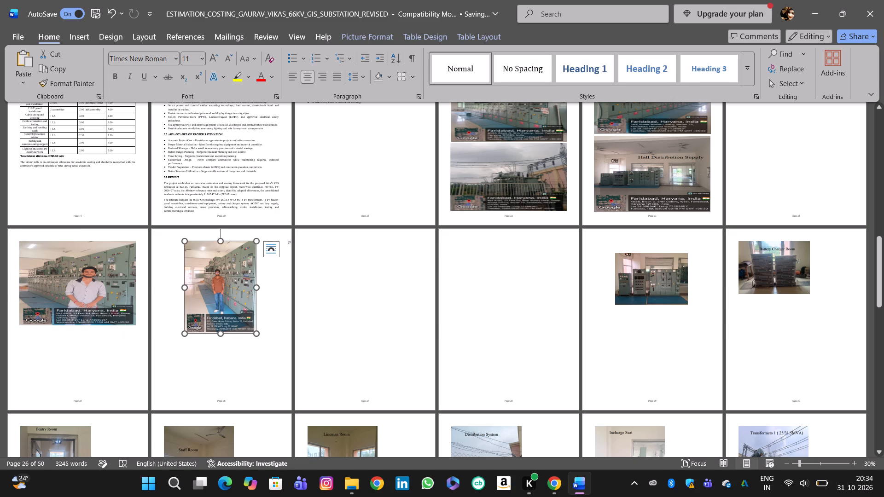
pyautogui.click(276, 256)
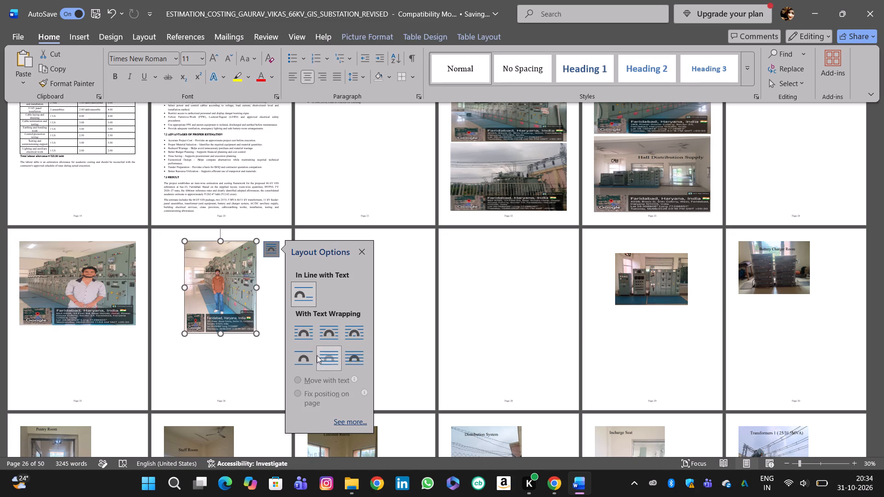
pyautogui.click(311, 338)
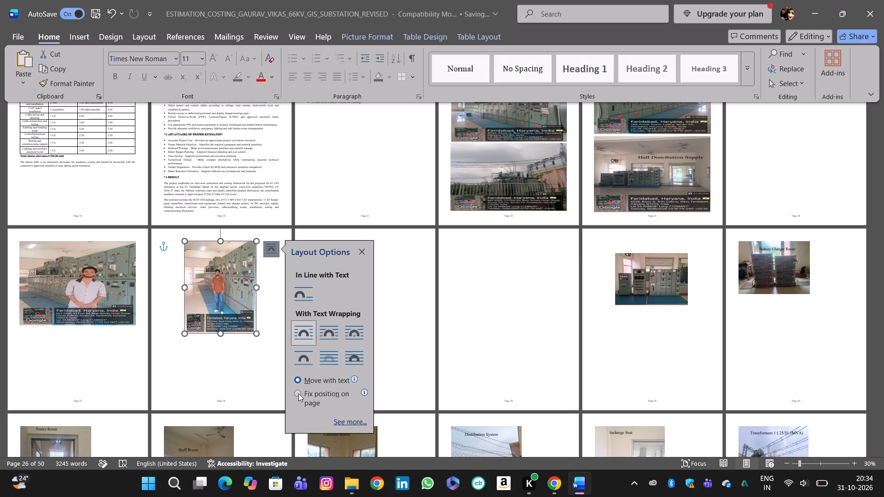
pyautogui.click(298, 393)
pyautogui.click(417, 351)
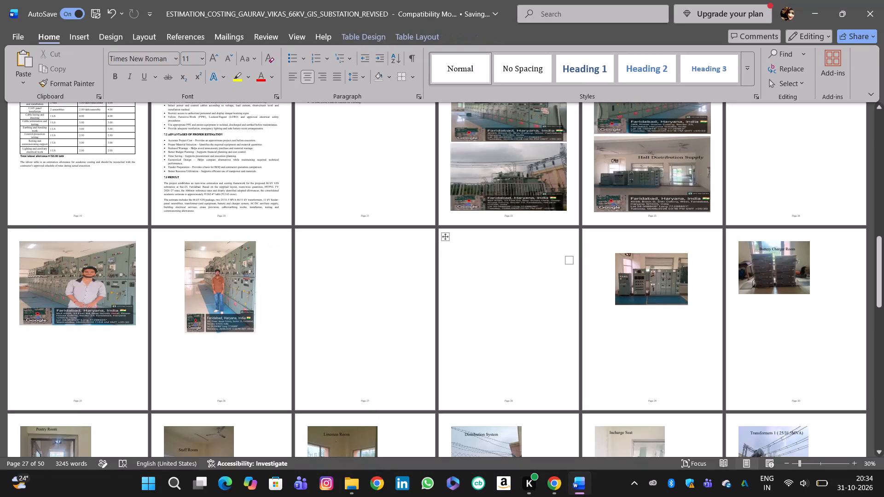
# Widen the orange-shirt photograph on page 26 on both sides until it spans the page between the margins.
pyautogui.click(217, 297)
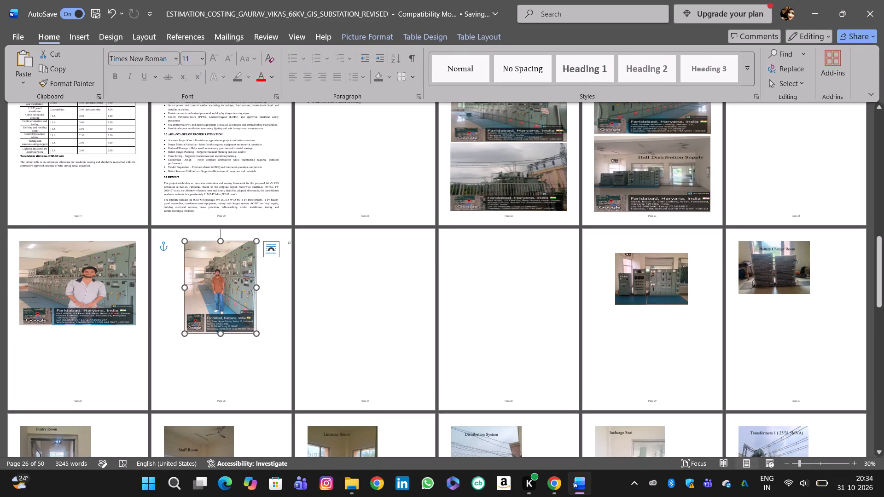
pyautogui.moveTo(257, 289); pyautogui.dragTo(278, 287)
pyautogui.moveTo(278, 287); pyautogui.dragTo(278, 287)
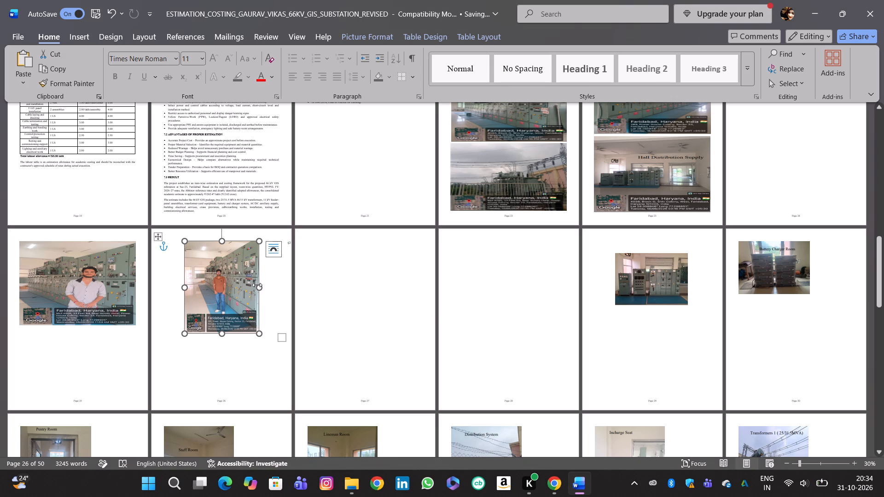
pyautogui.moveTo(258, 286); pyautogui.dragTo(277, 285)
pyautogui.moveTo(182, 289); pyautogui.dragTo(140, 285)
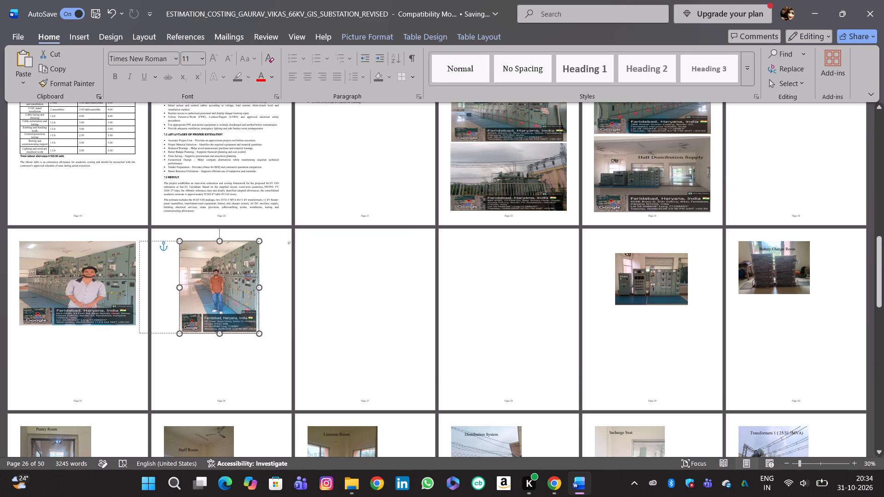
pyautogui.moveTo(140, 285); pyautogui.dragTo(136, 284)
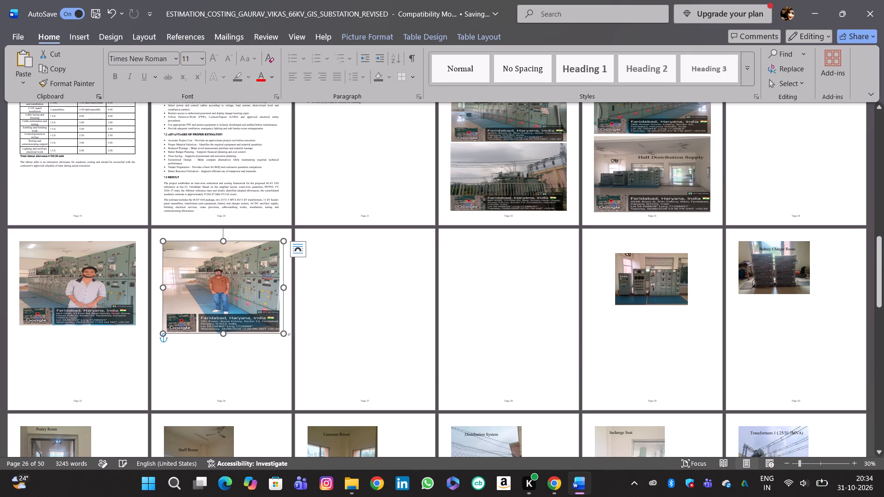
pyautogui.click(362, 280)
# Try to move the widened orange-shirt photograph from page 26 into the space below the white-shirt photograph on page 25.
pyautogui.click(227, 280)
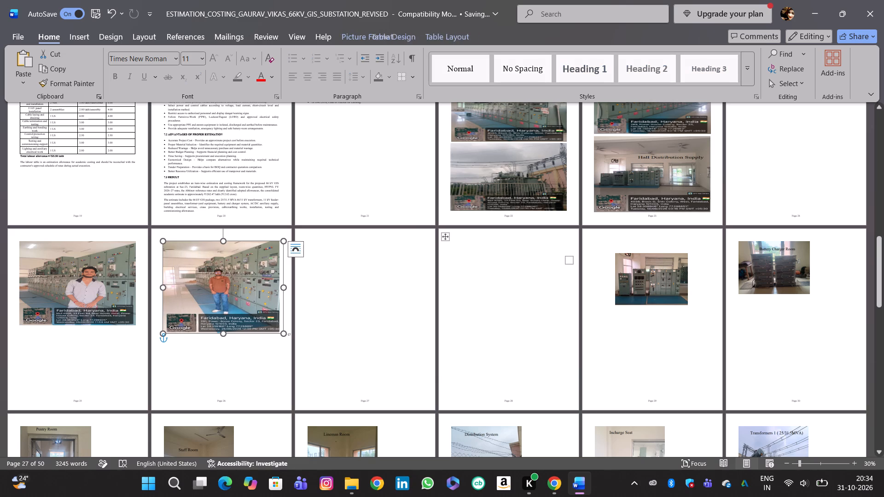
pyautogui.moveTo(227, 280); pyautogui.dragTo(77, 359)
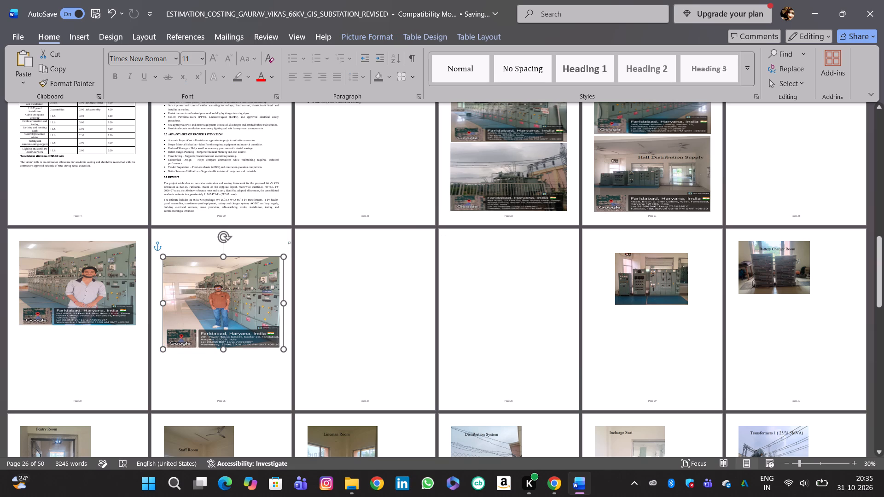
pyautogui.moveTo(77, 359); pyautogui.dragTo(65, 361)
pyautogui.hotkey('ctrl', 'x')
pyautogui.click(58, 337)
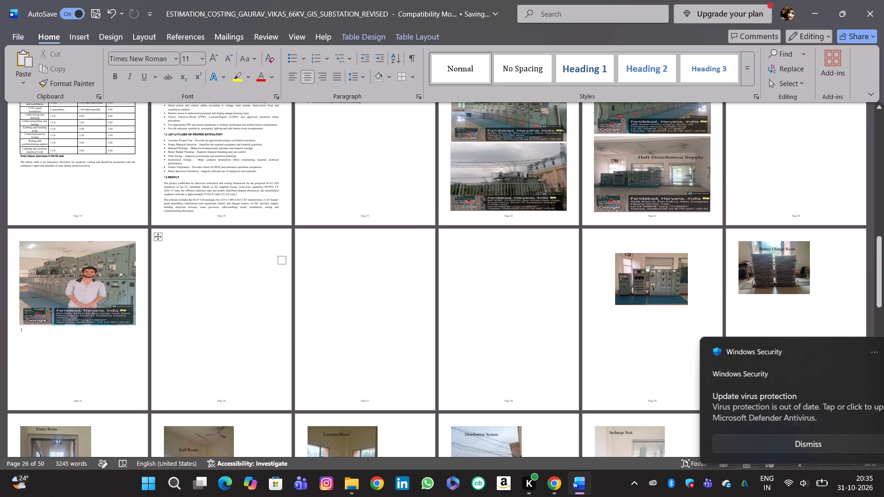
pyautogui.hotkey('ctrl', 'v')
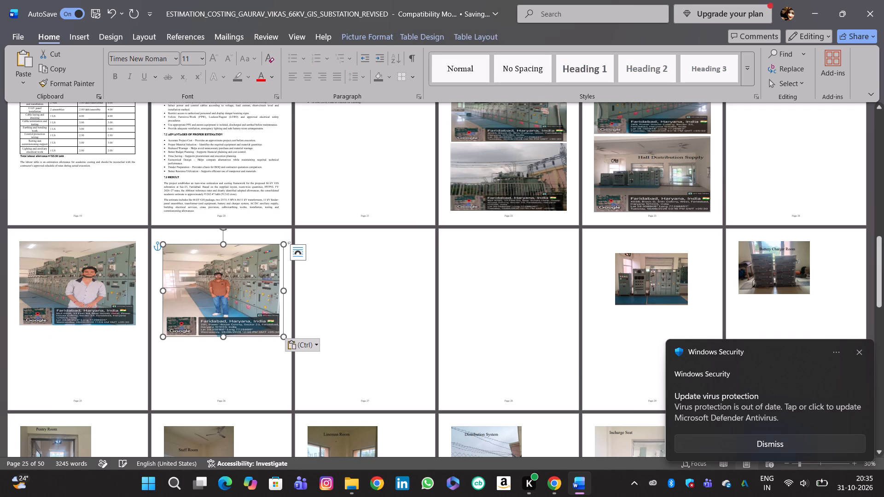
# Reduce the height of the orange-shirt photograph on page 26 to roughly match the white-shirt photograph on page 25.
pyautogui.click(102, 274)
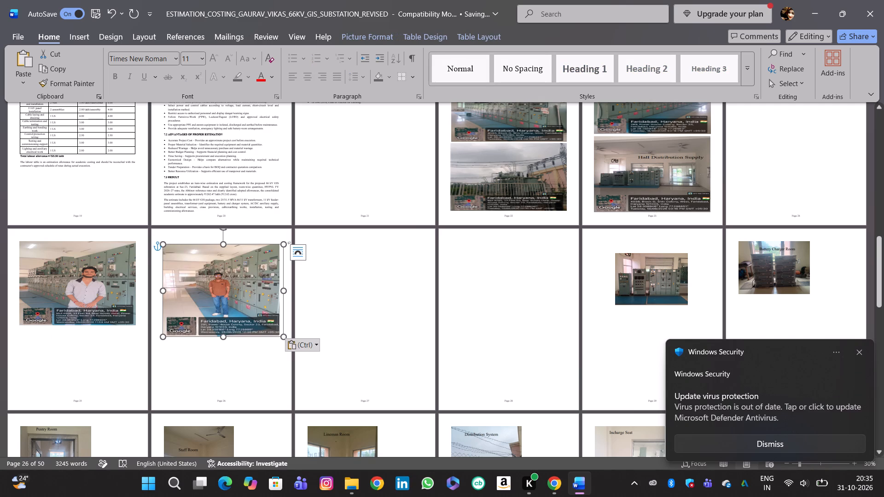
pyautogui.click(267, 302)
pyautogui.moveTo(223, 335); pyautogui.dragTo(222, 330)
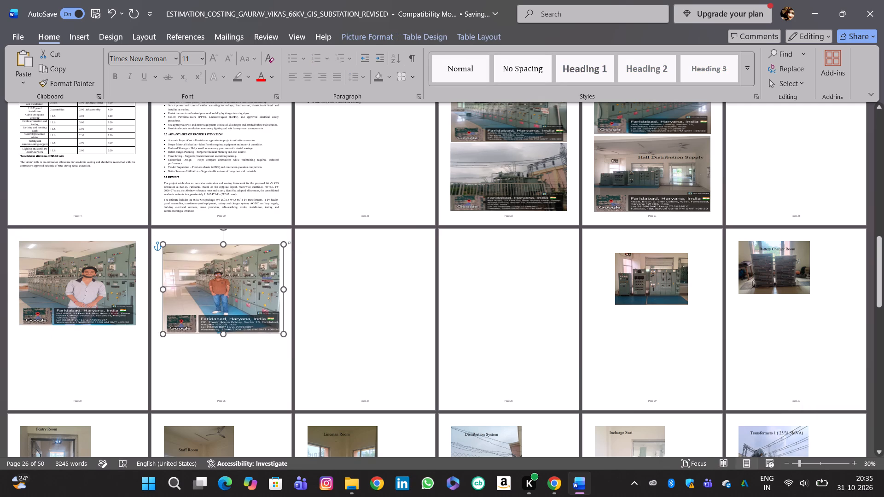
pyautogui.moveTo(222, 330); pyautogui.dragTo(222, 325)
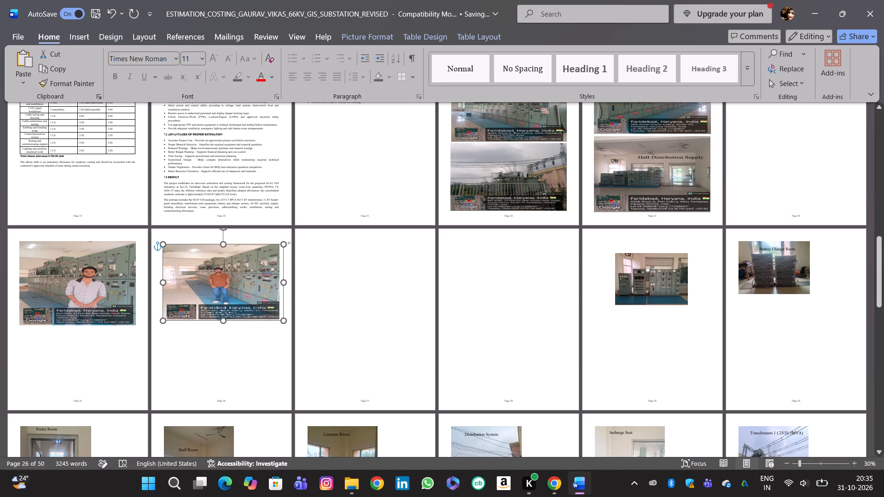
pyautogui.moveTo(222, 325); pyautogui.dragTo(222, 326)
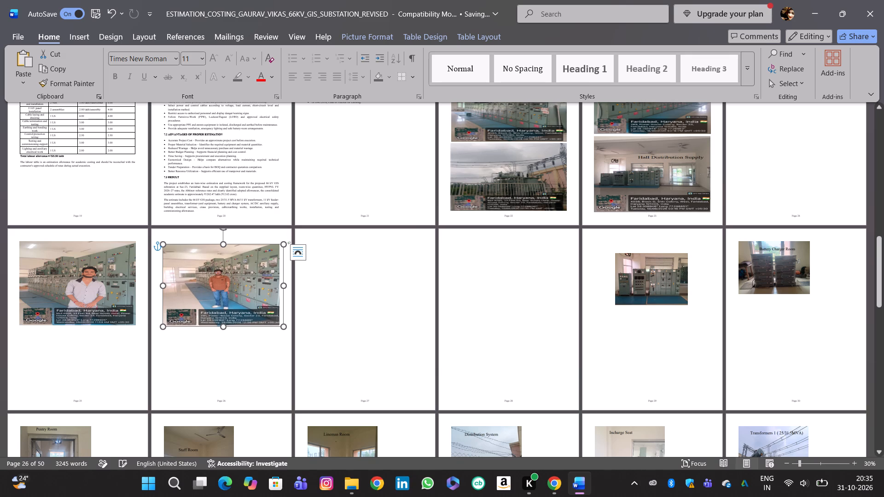
# Cut the shortened orange-shirt photograph from page 26 and paste it below the white-shirt photograph on page 25.
pyautogui.hotkey('ctrl', 'x')
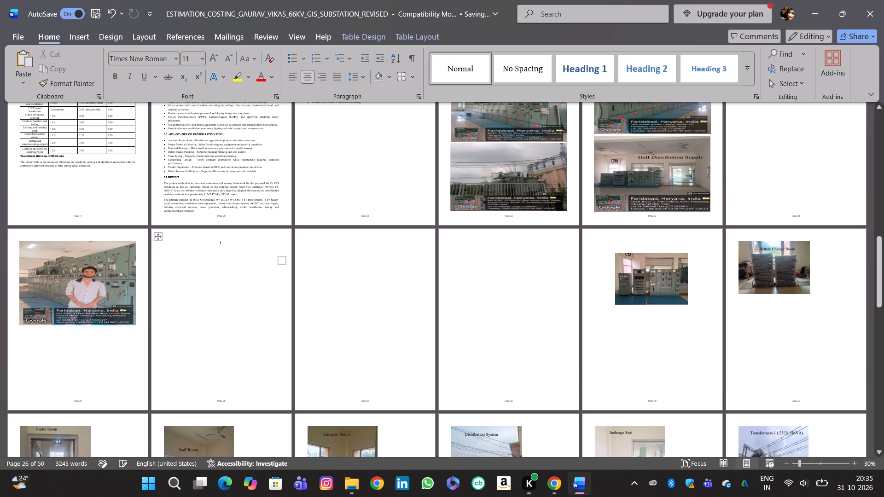
pyautogui.click(37, 353)
pyautogui.hotkey('ctrl', 'v')
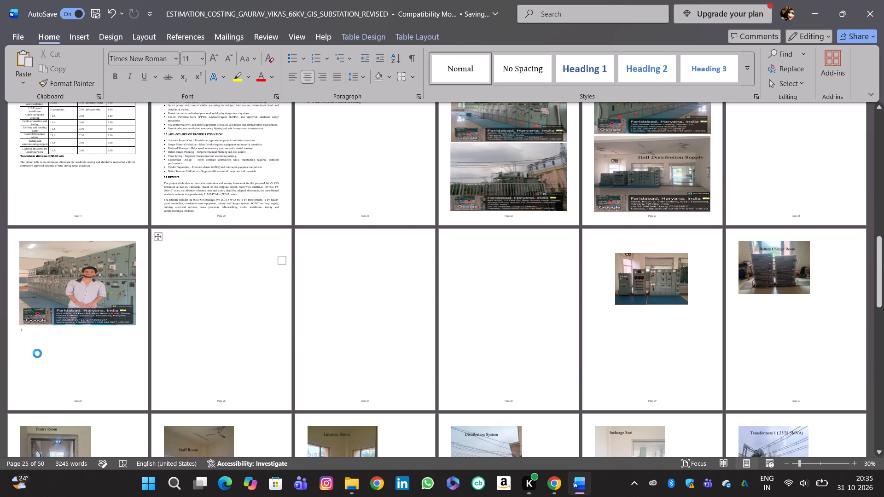
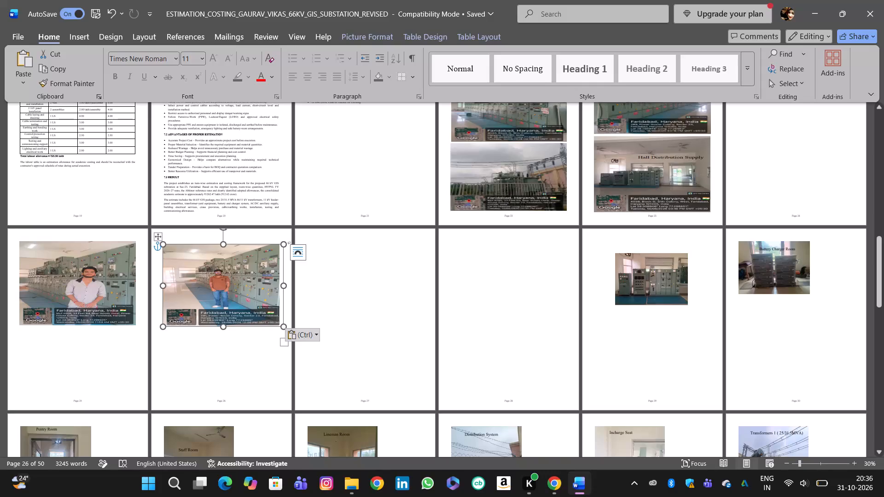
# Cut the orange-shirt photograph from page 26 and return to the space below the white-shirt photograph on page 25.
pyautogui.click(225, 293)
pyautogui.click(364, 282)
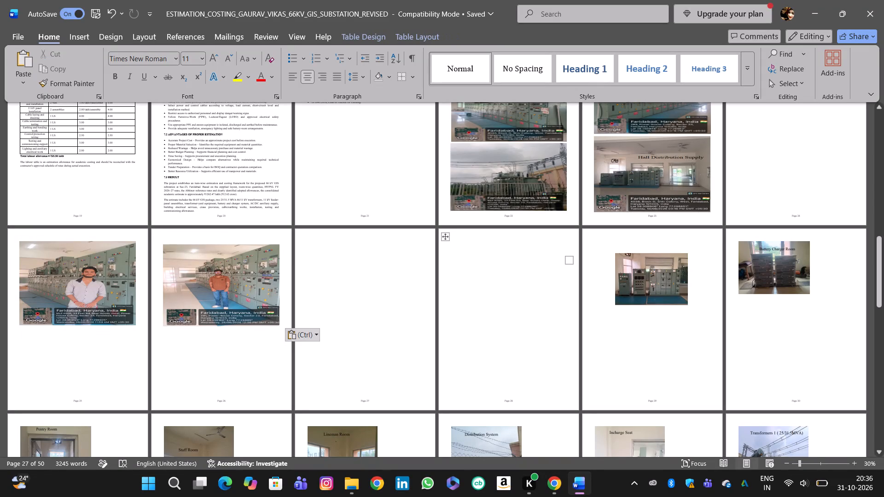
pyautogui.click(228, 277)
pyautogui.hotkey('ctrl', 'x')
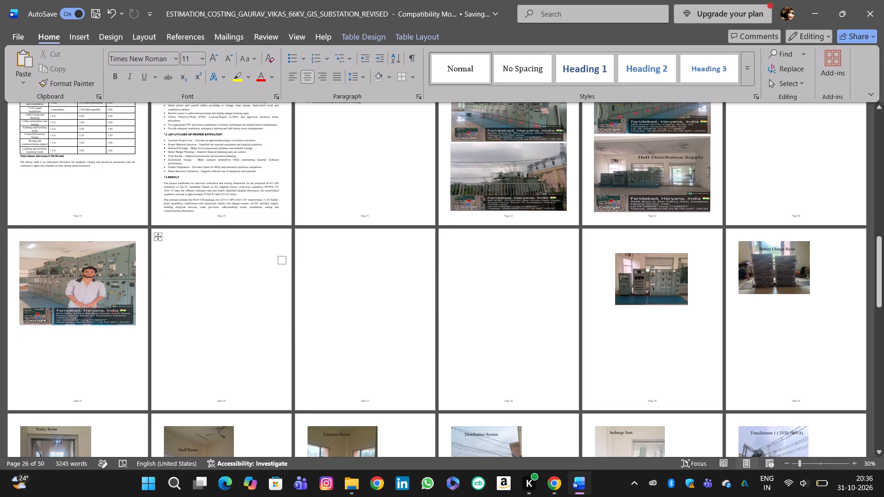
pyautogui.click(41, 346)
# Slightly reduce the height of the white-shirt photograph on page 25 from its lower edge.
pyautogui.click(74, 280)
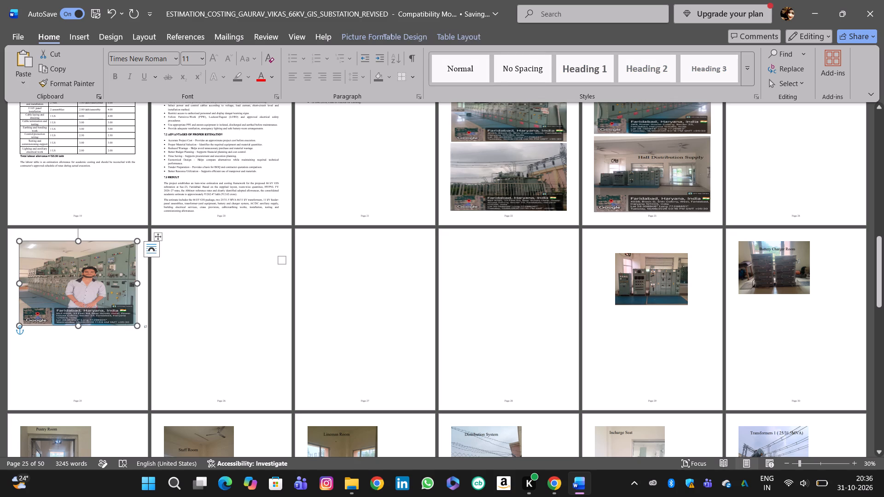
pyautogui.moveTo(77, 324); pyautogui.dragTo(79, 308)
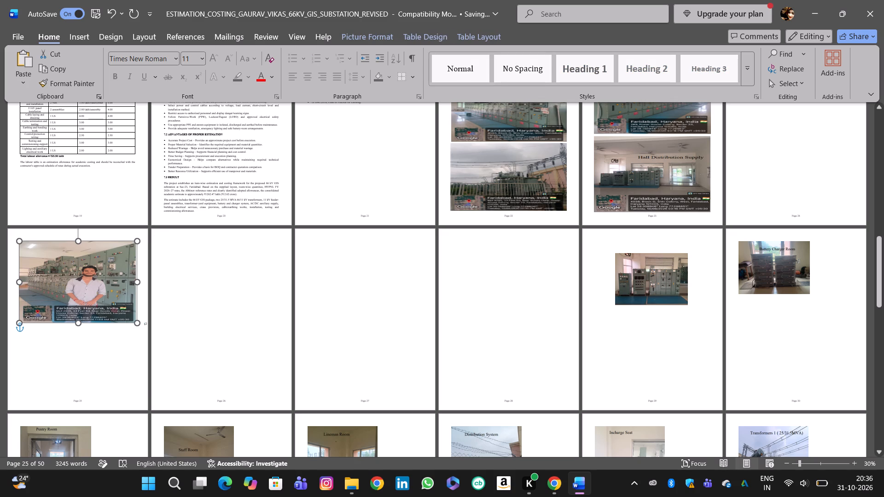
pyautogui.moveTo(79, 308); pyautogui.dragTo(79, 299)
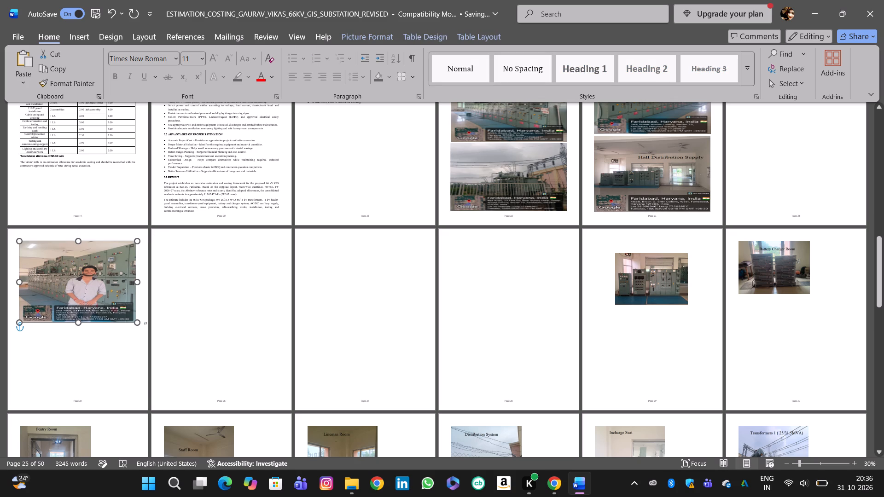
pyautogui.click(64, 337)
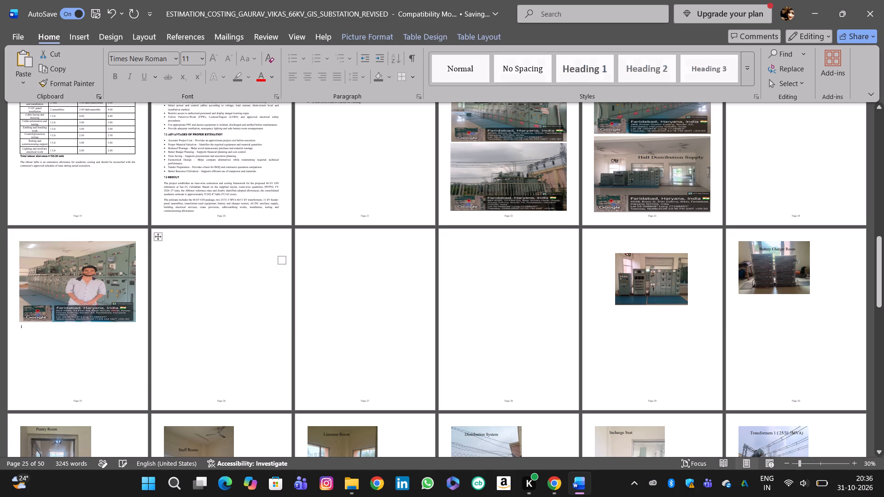
# Close the WhatsApp browser window.
pyautogui.click(188, 311)
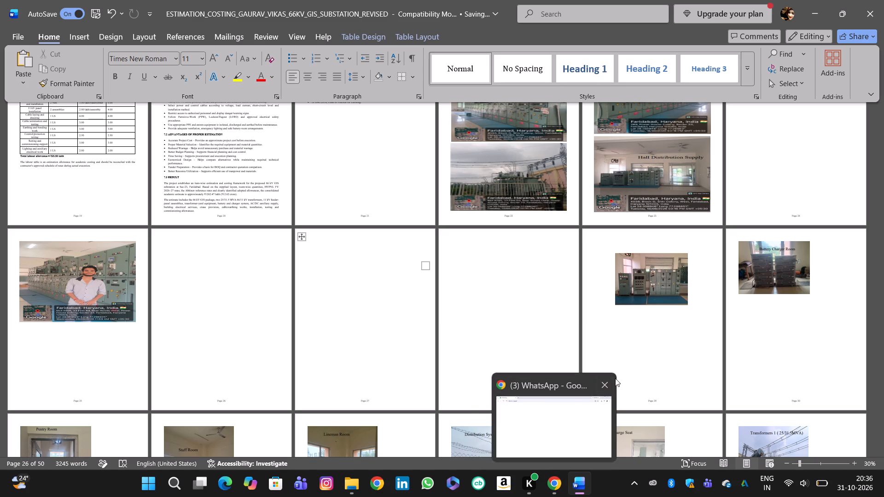
pyautogui.click(599, 388)
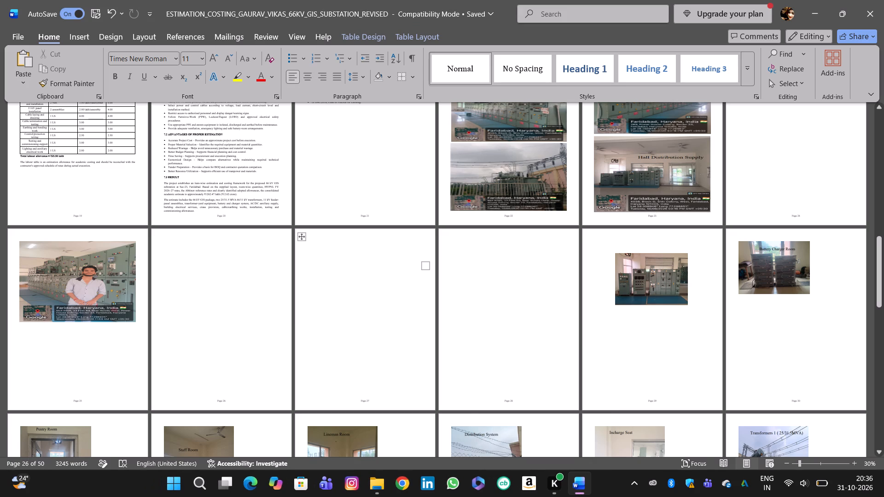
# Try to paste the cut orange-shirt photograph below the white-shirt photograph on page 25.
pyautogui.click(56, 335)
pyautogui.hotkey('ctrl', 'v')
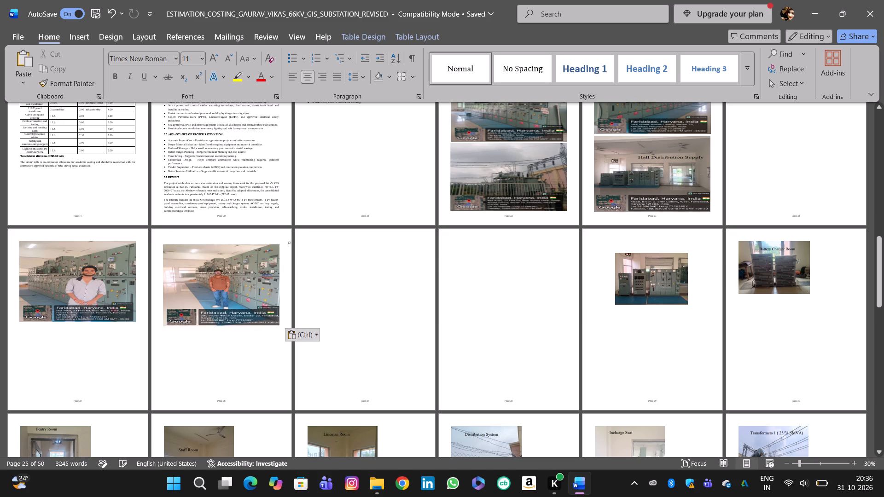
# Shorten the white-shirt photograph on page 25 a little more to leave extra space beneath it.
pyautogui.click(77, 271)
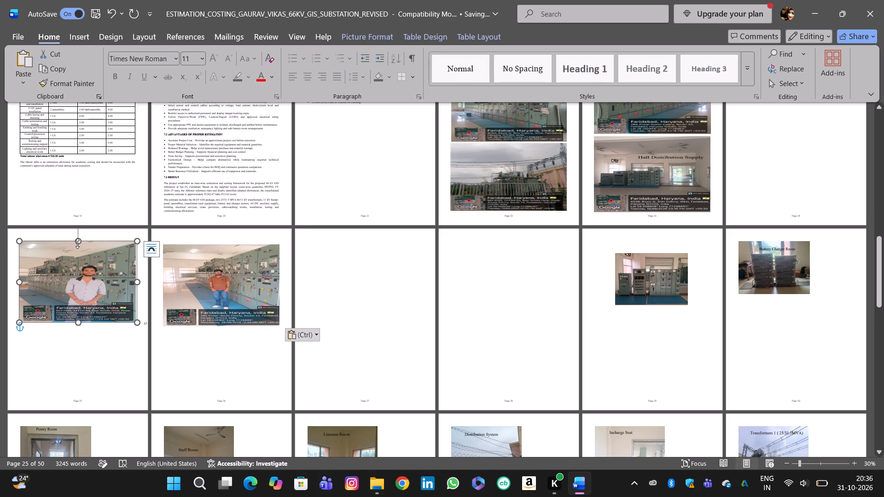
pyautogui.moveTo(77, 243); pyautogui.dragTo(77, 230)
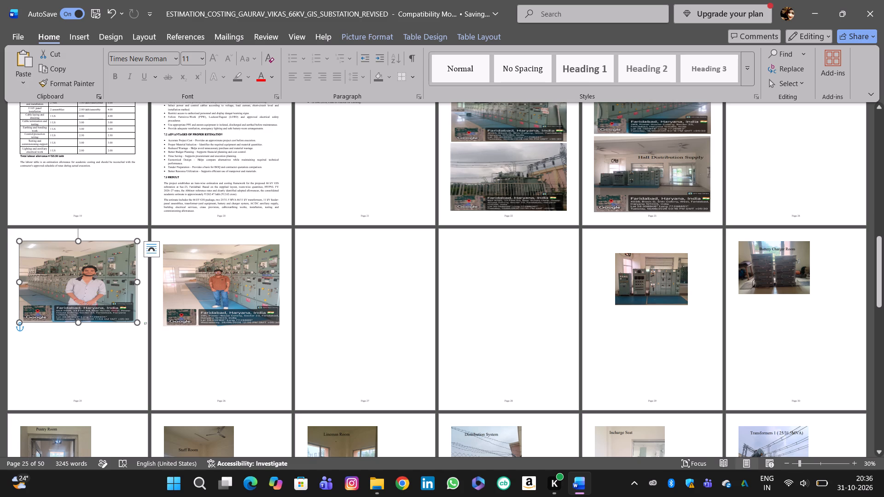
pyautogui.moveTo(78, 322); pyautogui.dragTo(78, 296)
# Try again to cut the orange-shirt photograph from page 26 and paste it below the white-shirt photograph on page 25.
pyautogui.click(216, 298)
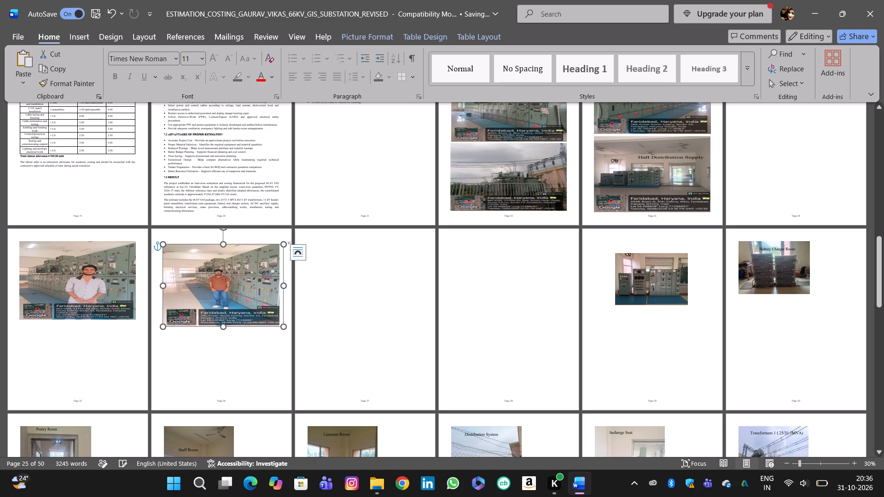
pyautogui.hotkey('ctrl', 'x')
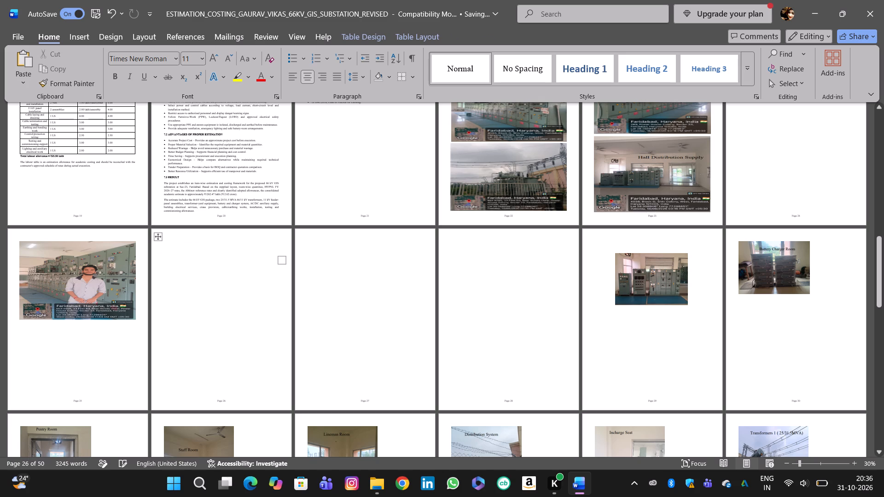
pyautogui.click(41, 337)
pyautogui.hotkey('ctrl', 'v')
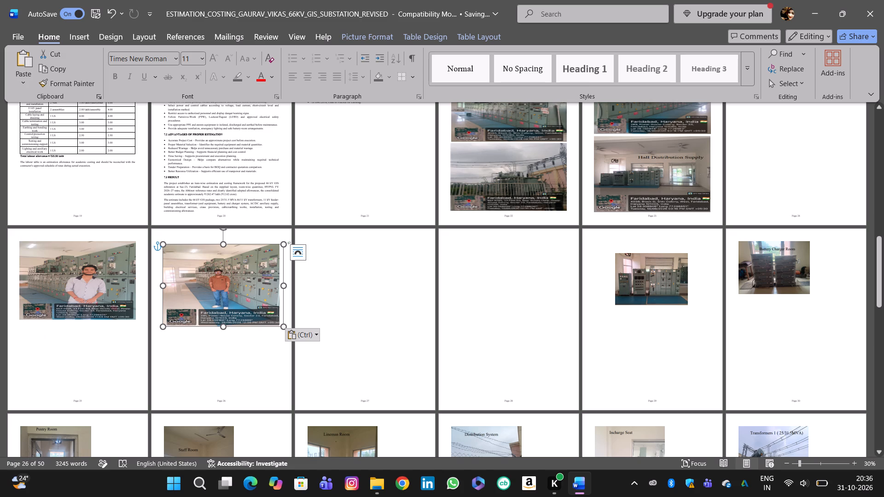
# Try to move the orange-shirt photograph directly from page 26 into the empty space below the white-shirt photograph on page 25.
pyautogui.moveTo(221, 285); pyautogui.dragTo(67, 349)
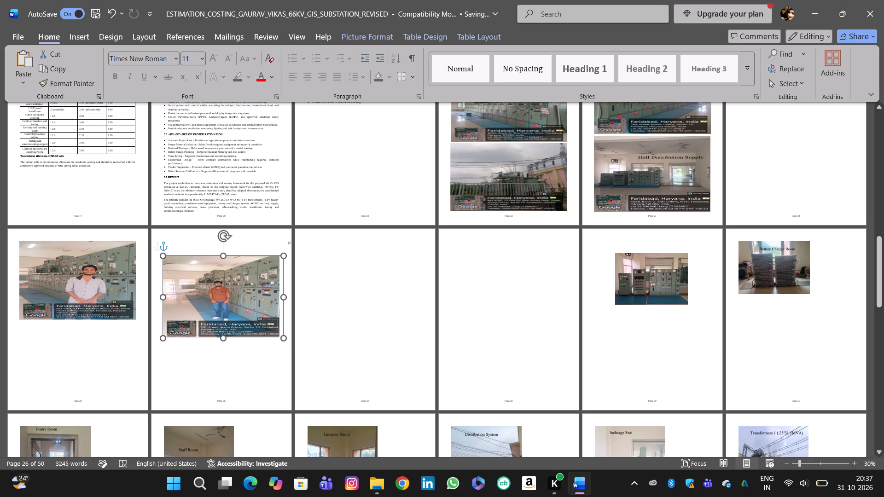
pyautogui.moveTo(67, 349); pyautogui.dragTo(68, 347)
pyautogui.doubleClick(68, 347)
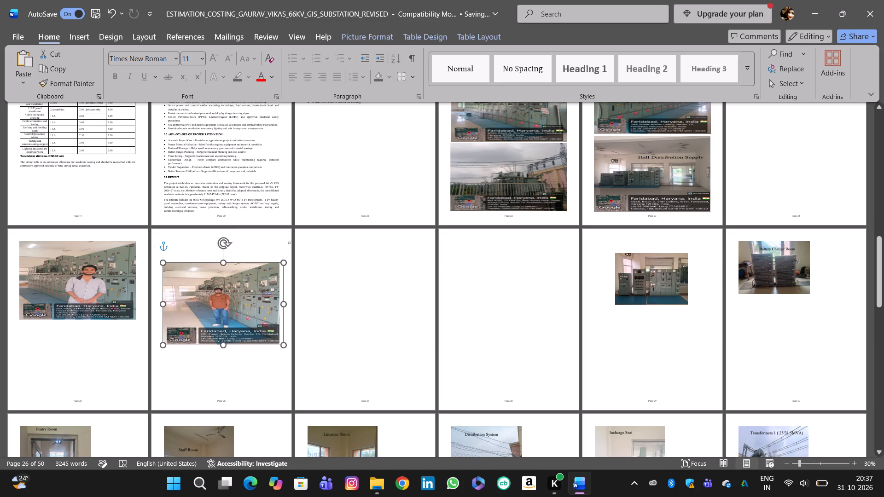
pyautogui.click(198, 290)
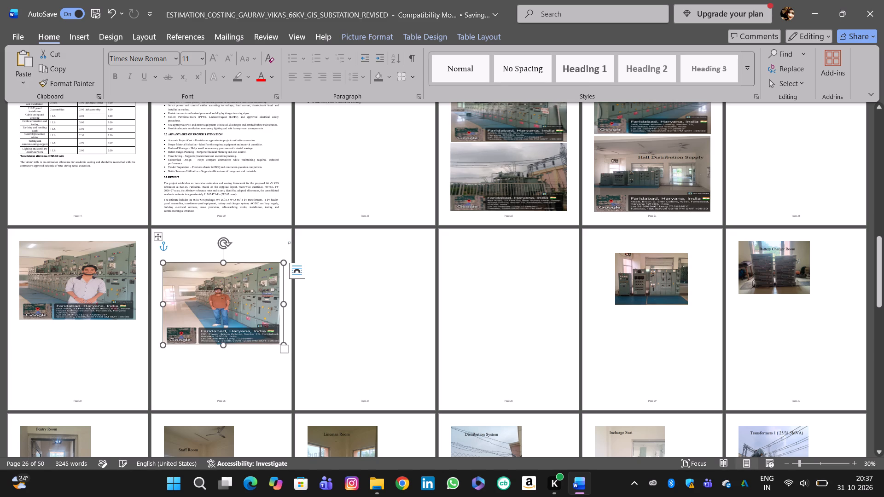
# Try to paste another copy of the orange-shirt photograph just below the white-shirt photograph on page 25.
pyautogui.keyDown('ctrl'); pyautogui.scroll(4, 73, 283); pyautogui.keyUp('ctrl')
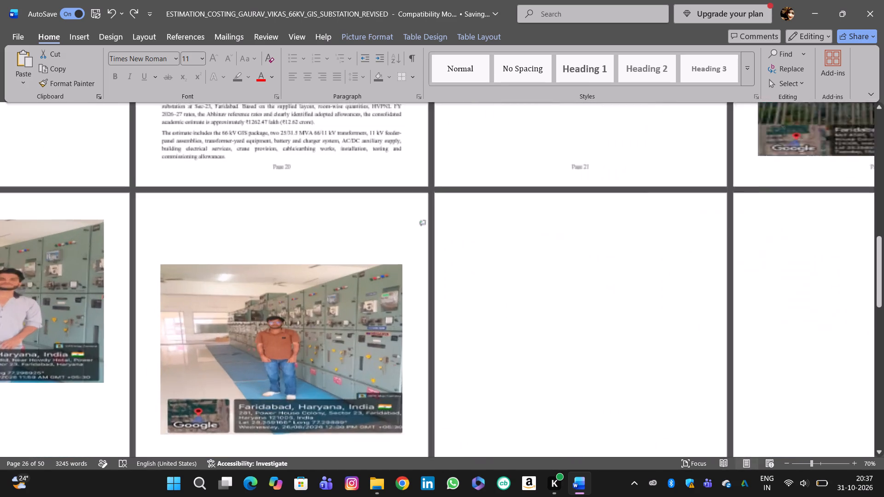
pyautogui.keyDown('ctrl'); pyautogui.scroll(8, 73, 283); pyautogui.keyUp('ctrl')
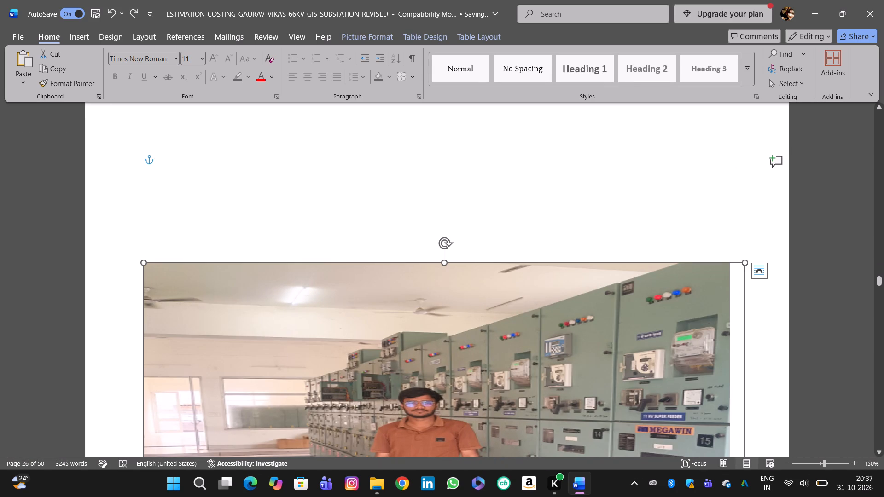
pyautogui.keyDown('ctrl'); pyautogui.scroll(-3, 92, 259); pyautogui.keyUp('ctrl')
pyautogui.scroll(6, 92, 259)
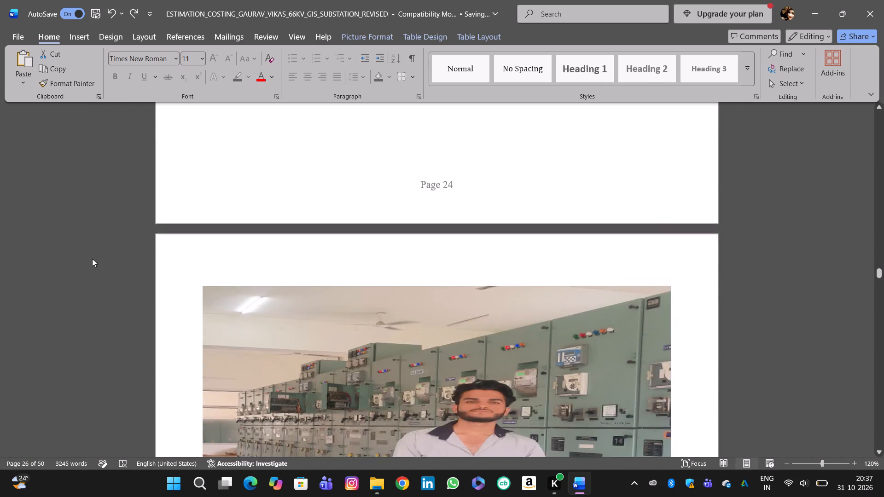
pyautogui.scroll(-3, 92, 259)
pyautogui.click(238, 282)
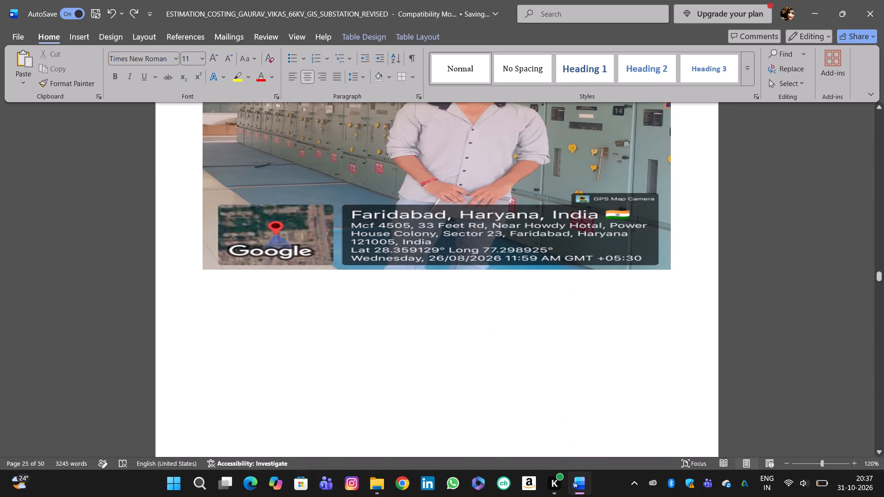
pyautogui.hotkey('ctrl', 'v')
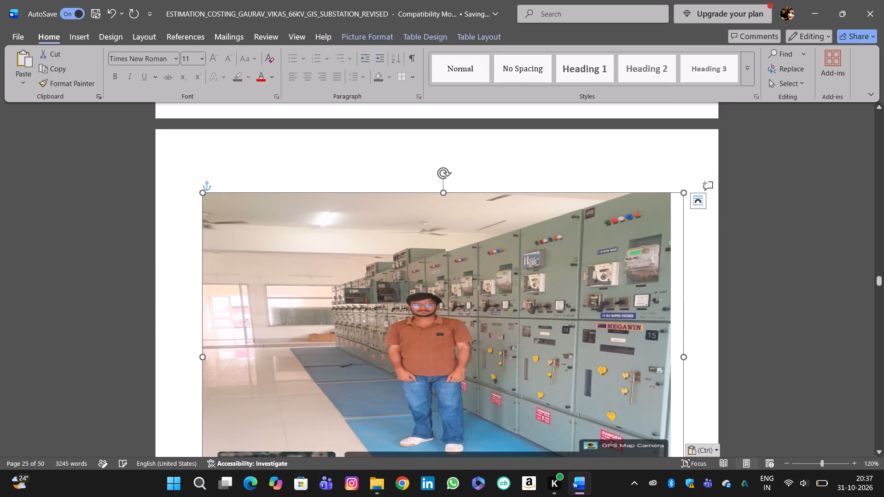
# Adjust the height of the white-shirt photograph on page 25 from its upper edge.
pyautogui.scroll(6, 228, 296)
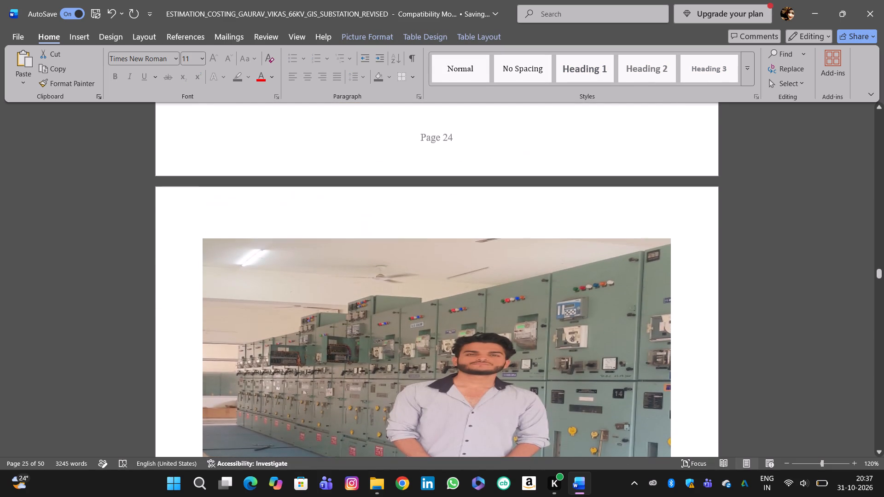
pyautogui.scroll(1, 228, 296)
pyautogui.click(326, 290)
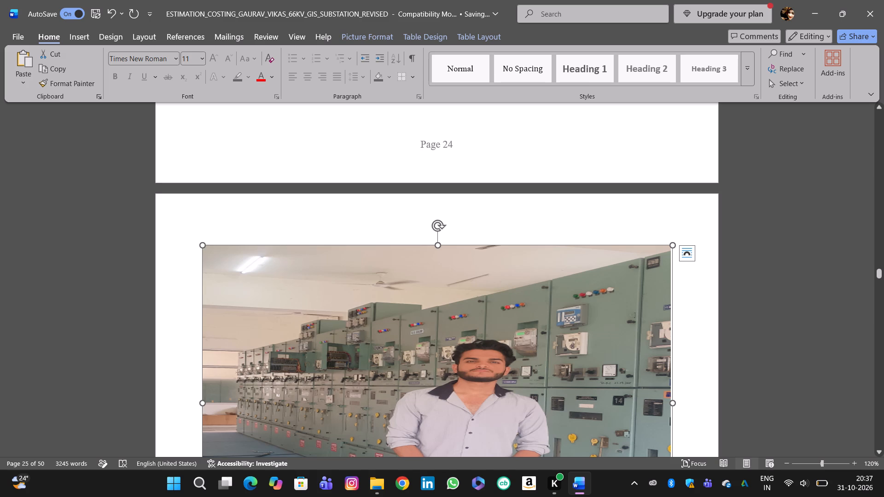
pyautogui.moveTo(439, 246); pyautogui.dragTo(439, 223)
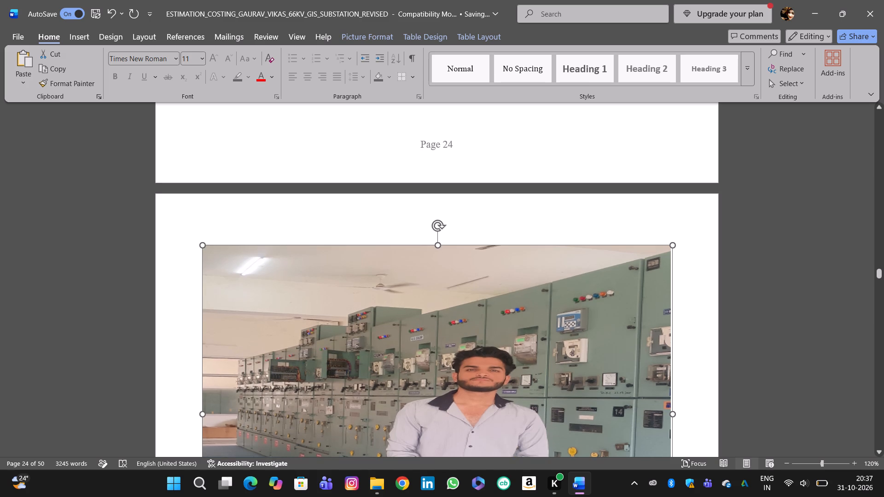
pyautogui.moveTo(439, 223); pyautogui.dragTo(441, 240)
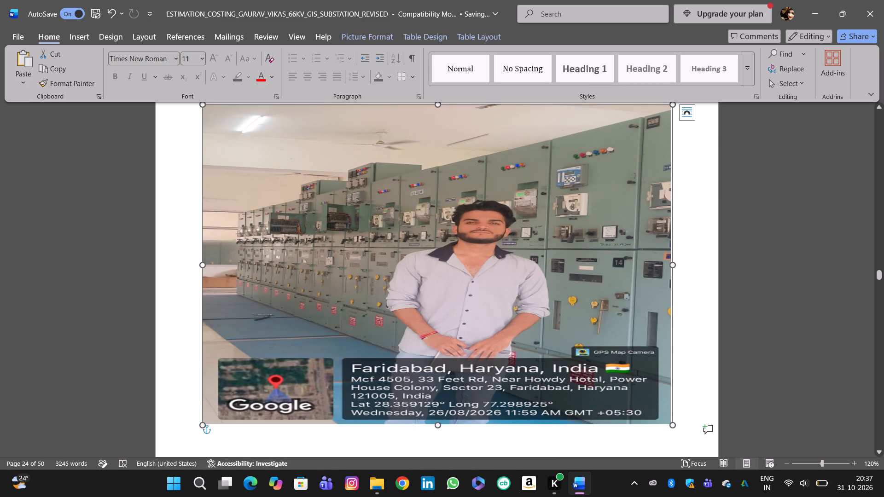
# Reshape the white-shirt photograph on page 25 to portrait proportions by increasing its height and narrowing it to about two-thirds of the text width.
pyautogui.scroll(2, 787, 282)
pyautogui.keyDown('ctrl'); pyautogui.scroll(-1, 787, 282); pyautogui.keyUp('ctrl')
pyautogui.scroll(-1, 787, 282)
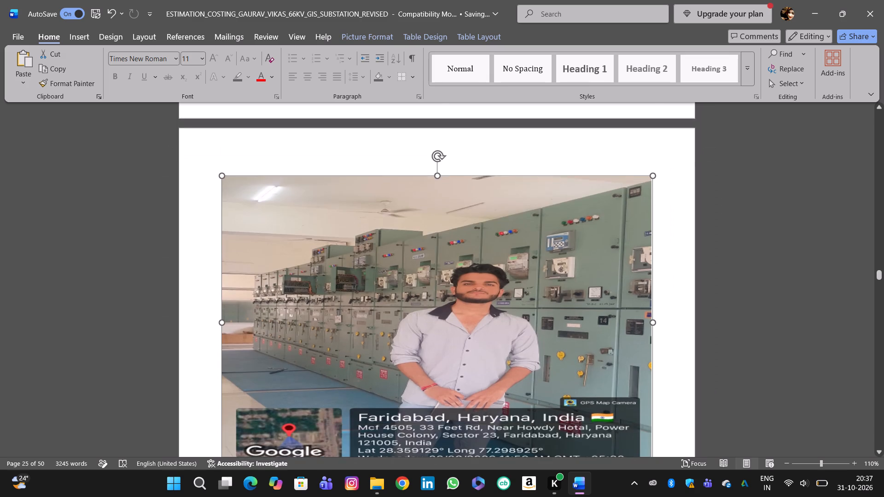
pyautogui.scroll(-1, 787, 282)
pyautogui.moveTo(437, 322); pyautogui.dragTo(451, 461)
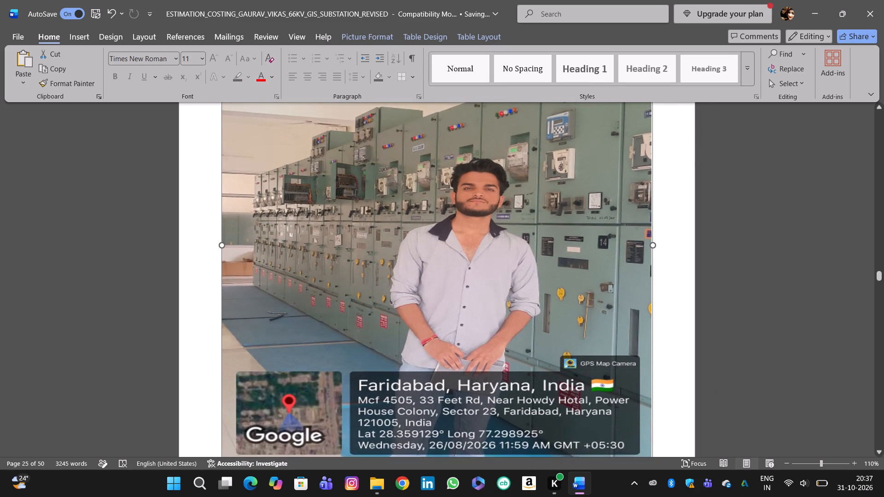
pyautogui.moveTo(451, 461); pyautogui.dragTo(451, 452)
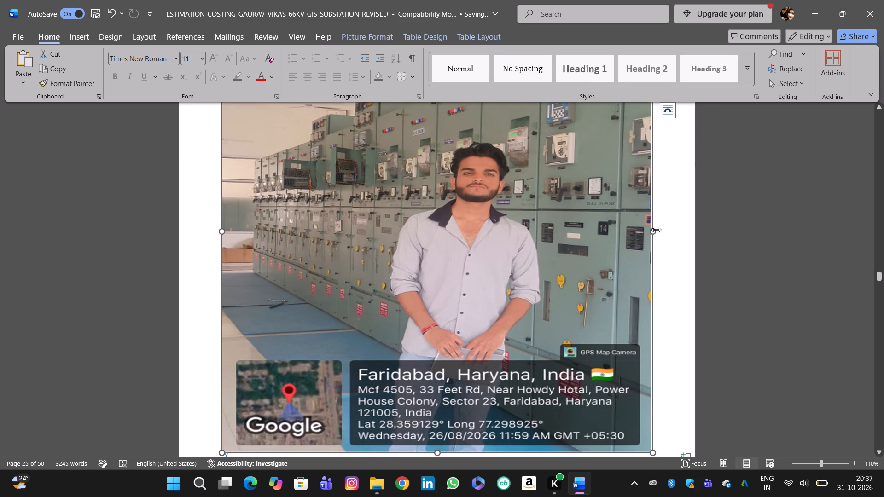
pyautogui.moveTo(655, 231); pyautogui.dragTo(564, 237)
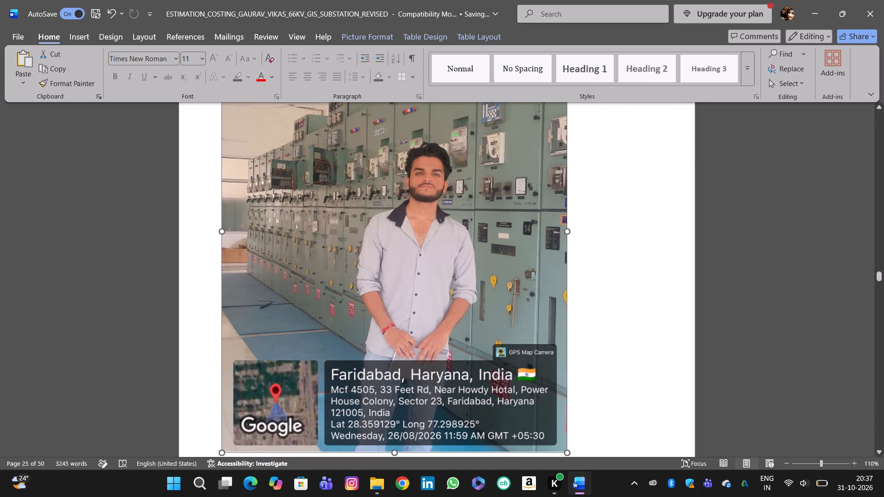
pyautogui.moveTo(564, 237); pyautogui.dragTo(496, 232)
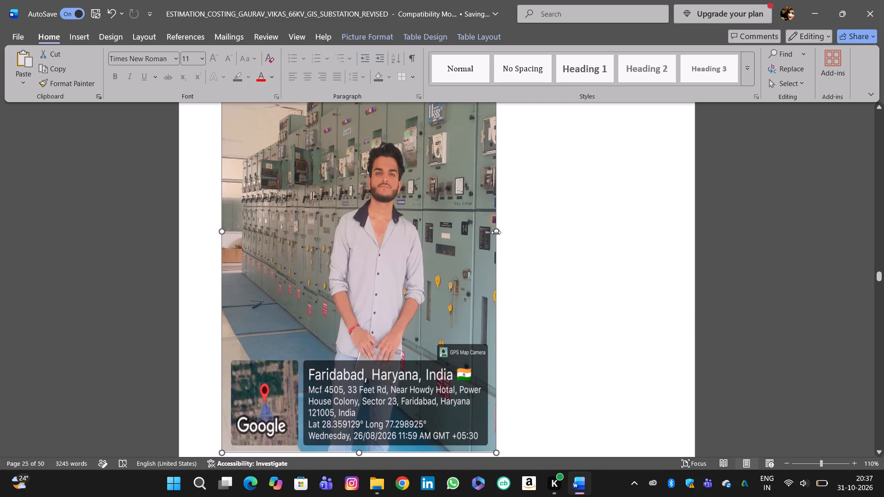
# Narrow the white-shirt photograph on page 25 to slightly less than half the text width.
pyautogui.moveTo(221, 231); pyautogui.dragTo(181, 243)
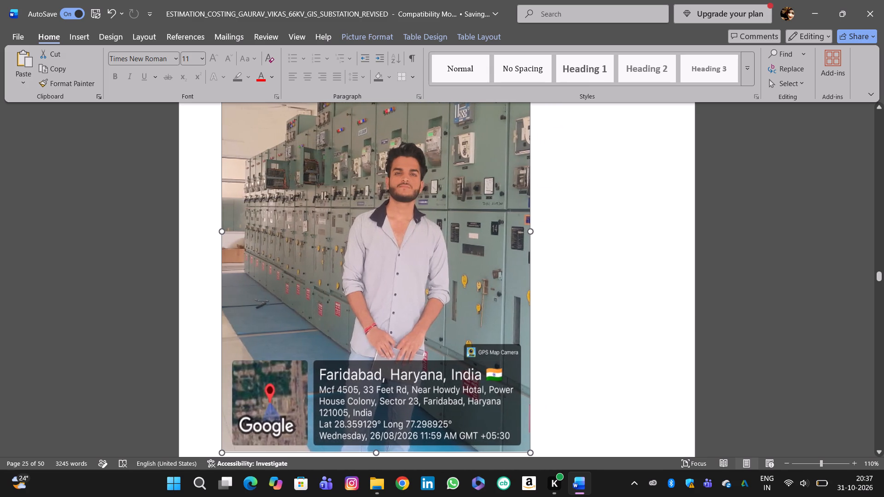
pyautogui.moveTo(181, 243); pyautogui.dragTo(344, 233)
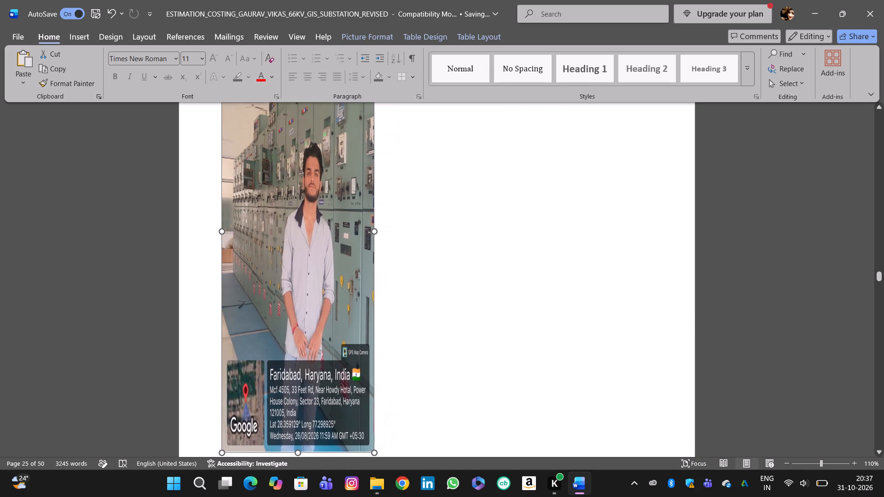
pyautogui.moveTo(344, 233); pyautogui.dragTo(300, 234)
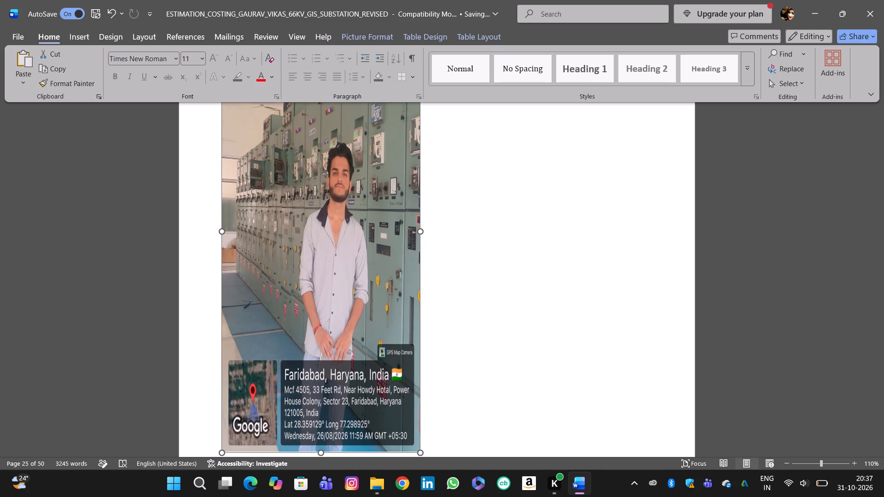
pyautogui.moveTo(300, 234); pyautogui.dragTo(302, 233)
pyautogui.click(721, 281)
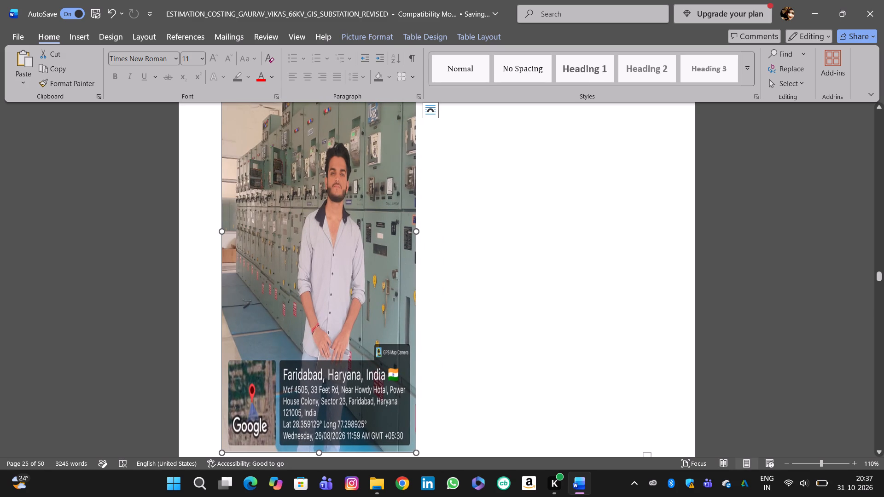
# Delete the duplicate orange-shirt photograph overlapping the other copy on page 26.
pyautogui.scroll(3, 721, 281)
pyautogui.keyDown('ctrl'); pyautogui.scroll(-1, 721, 281); pyautogui.keyUp('ctrl')
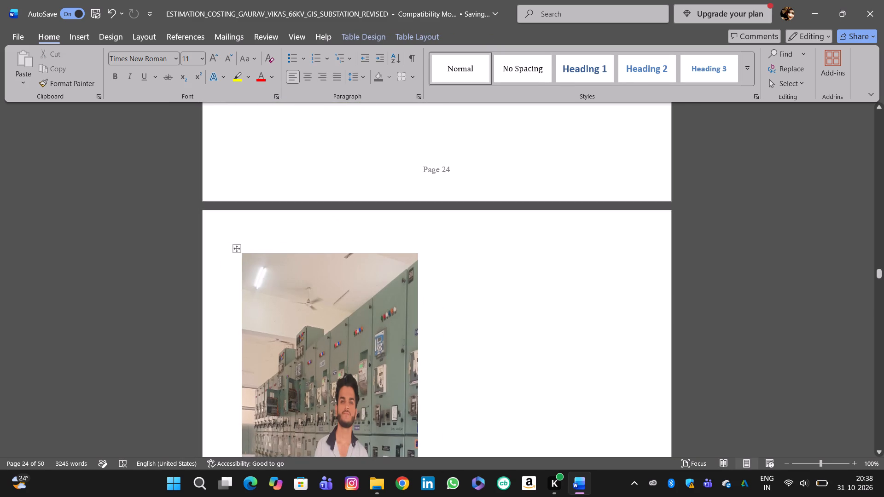
pyautogui.scroll(-6, 721, 281)
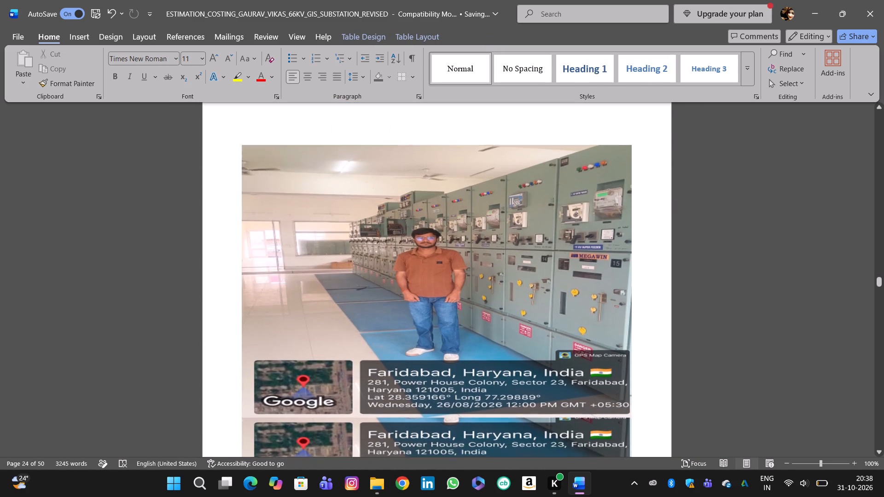
pyautogui.click(496, 272)
pyautogui.scroll(-1, 496, 272)
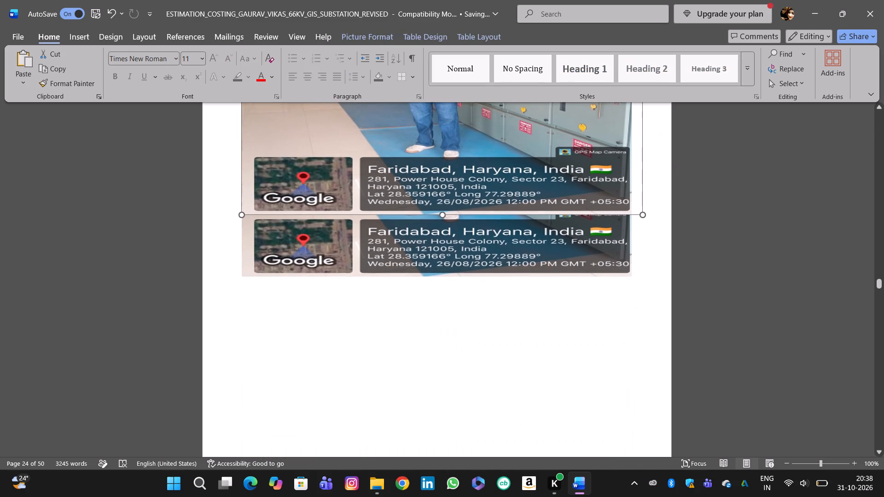
pyautogui.scroll(-1, 496, 272)
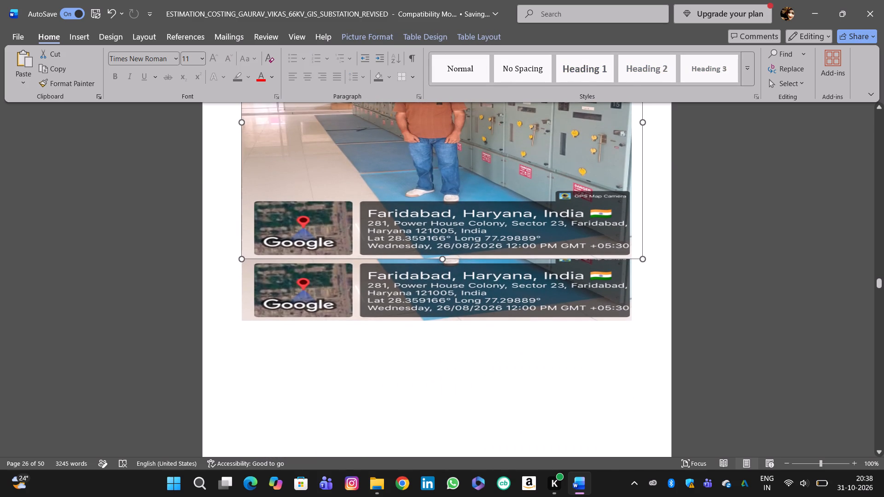
pyautogui.press('Delete')
# Narrow the remaining orange-shirt photograph on page 26 to about half the text width.
pyautogui.click(459, 306)
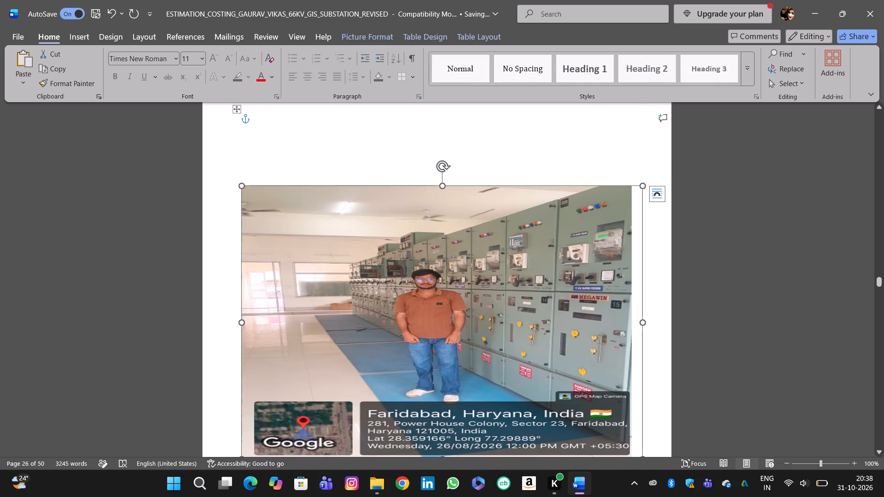
pyautogui.moveTo(641, 323); pyautogui.dragTo(463, 324)
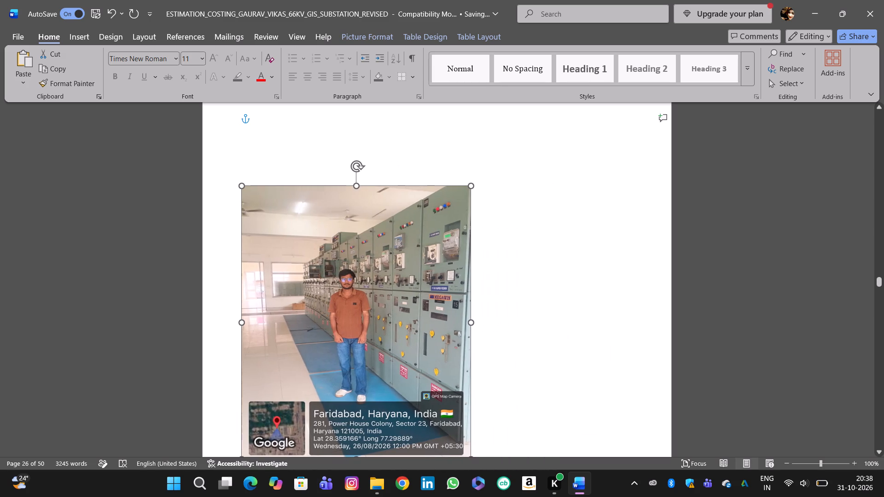
pyautogui.moveTo(463, 324); pyautogui.dragTo(438, 318)
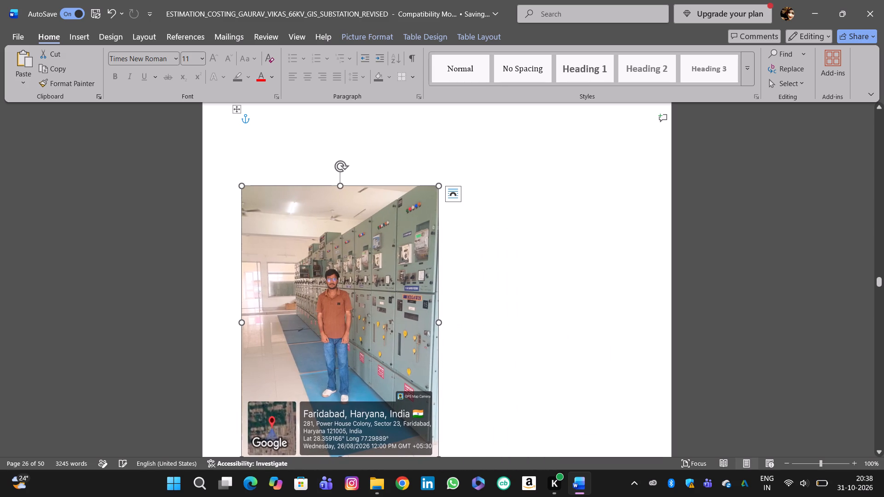
pyautogui.click(797, 323)
# Move the orange-shirt photograph from page 26 into the empty space beside the white-shirt photograph on page 25.
pyautogui.scroll(-1, 768, 321)
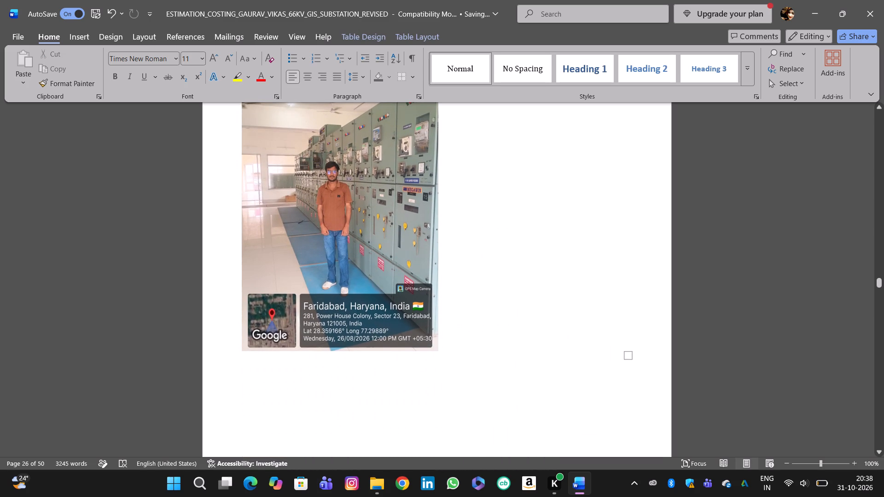
pyautogui.click(393, 290)
pyautogui.hotkey('ctrl', 'x')
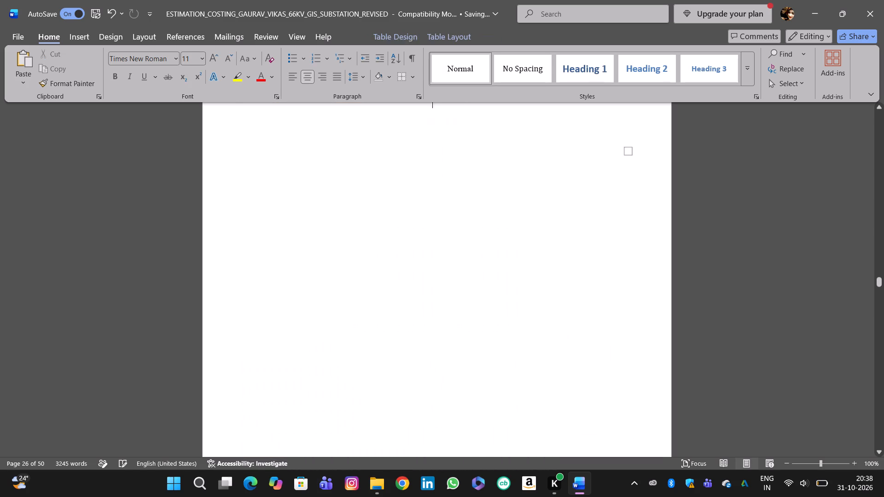
pyautogui.scroll(5, 665, 254)
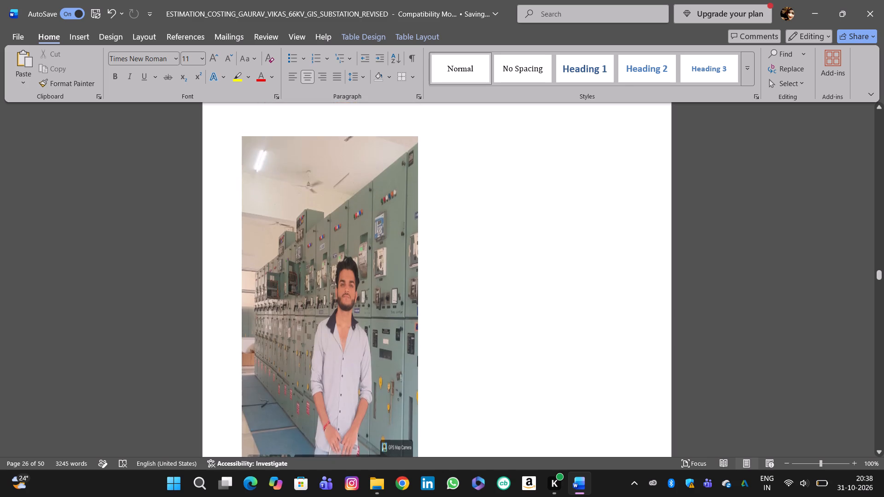
pyautogui.click(434, 158)
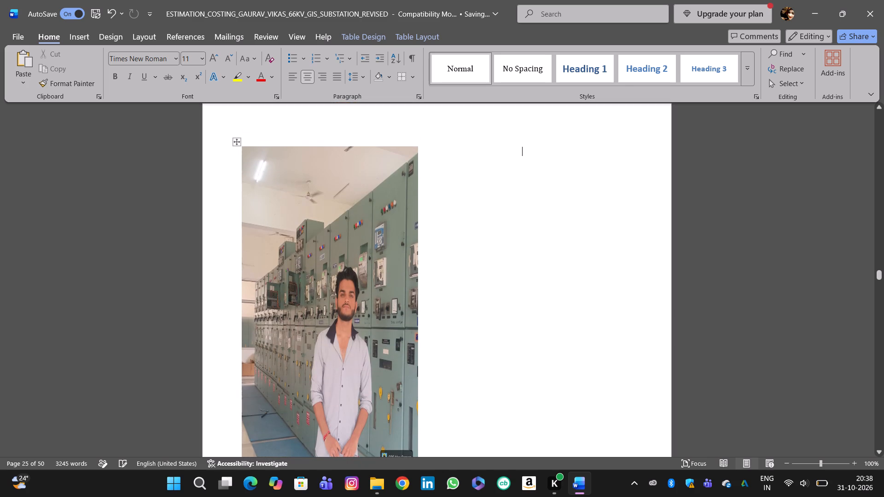
pyautogui.press('BackSpace')
pyautogui.hotkey('ctrl', 'v')
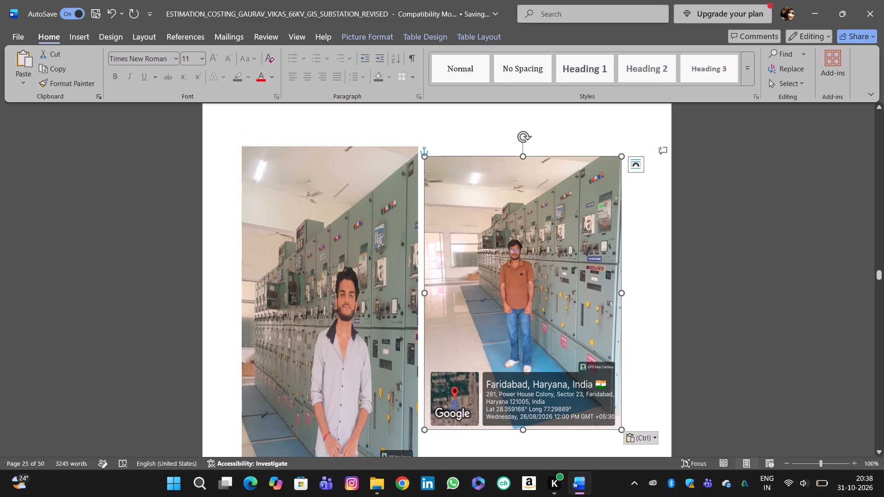
# Increase the orange-shirt photograph's height until its lower edge lines up with the bottom of the white-shirt photograph.
pyautogui.scroll(-1, 682, 267)
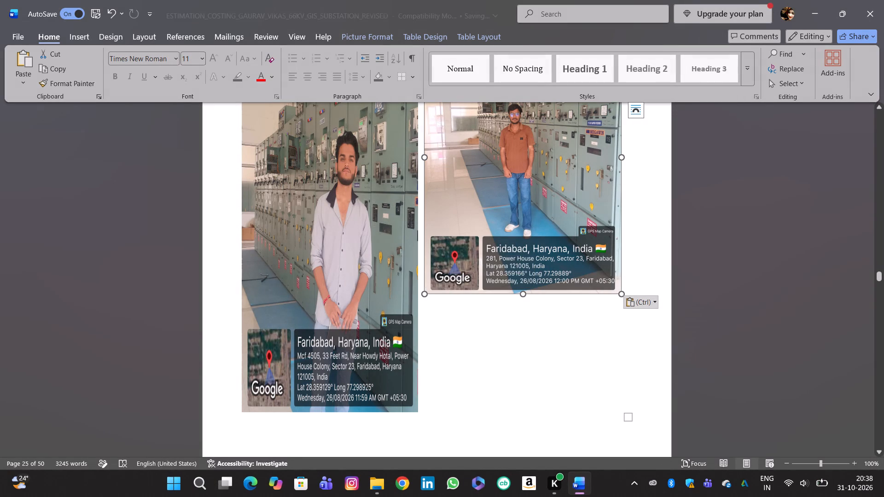
pyautogui.moveTo(524, 296); pyautogui.dragTo(518, 416)
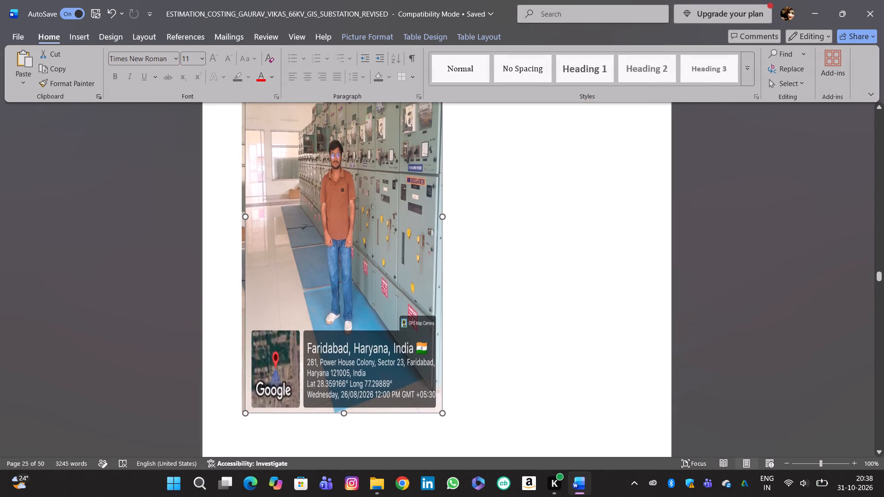
pyautogui.moveTo(518, 416); pyautogui.dragTo(513, 411)
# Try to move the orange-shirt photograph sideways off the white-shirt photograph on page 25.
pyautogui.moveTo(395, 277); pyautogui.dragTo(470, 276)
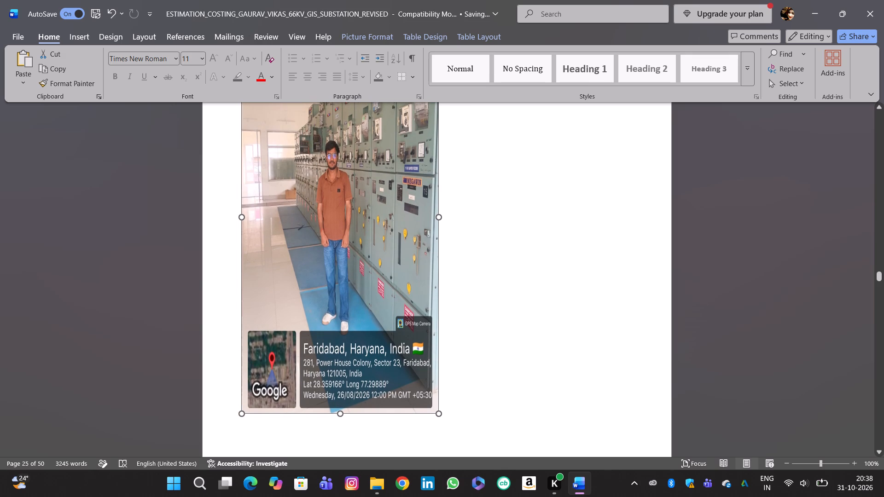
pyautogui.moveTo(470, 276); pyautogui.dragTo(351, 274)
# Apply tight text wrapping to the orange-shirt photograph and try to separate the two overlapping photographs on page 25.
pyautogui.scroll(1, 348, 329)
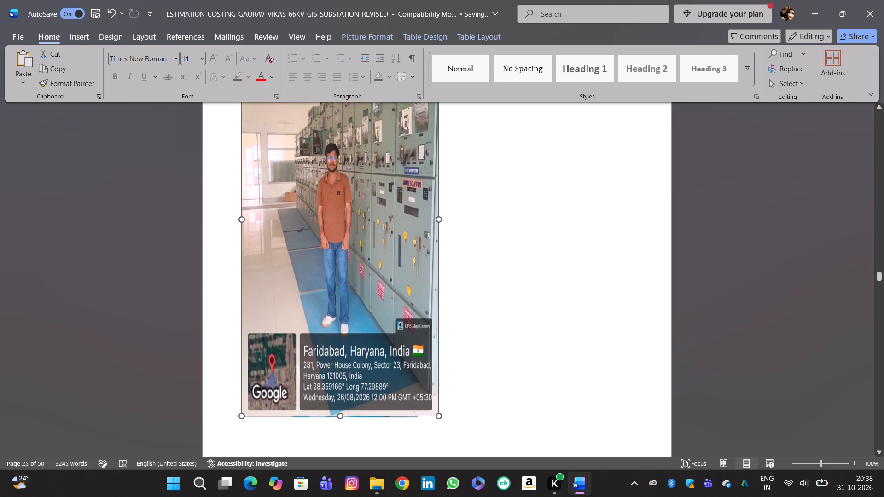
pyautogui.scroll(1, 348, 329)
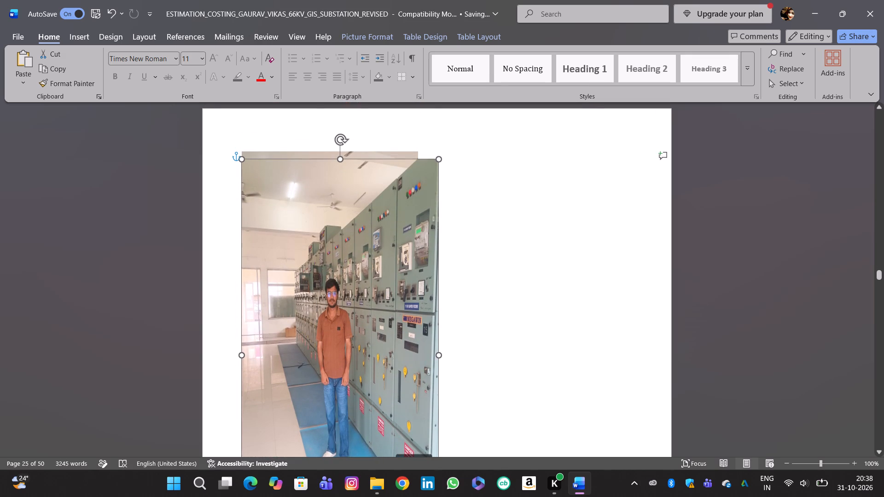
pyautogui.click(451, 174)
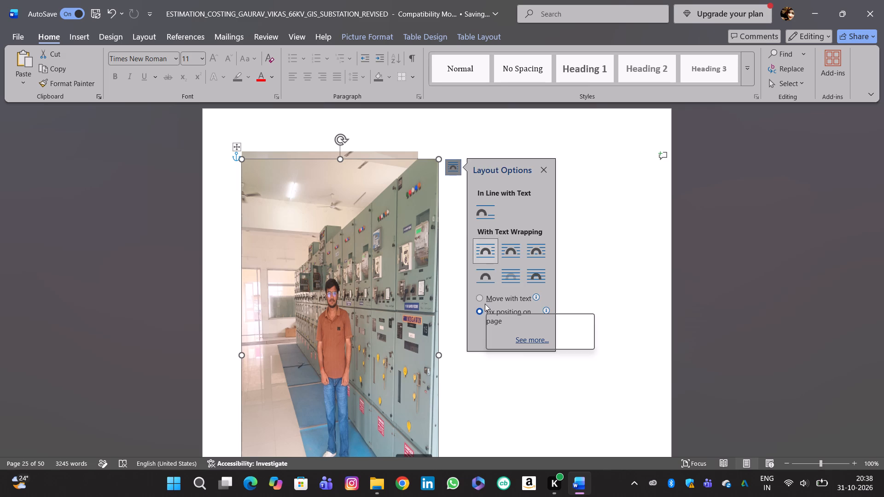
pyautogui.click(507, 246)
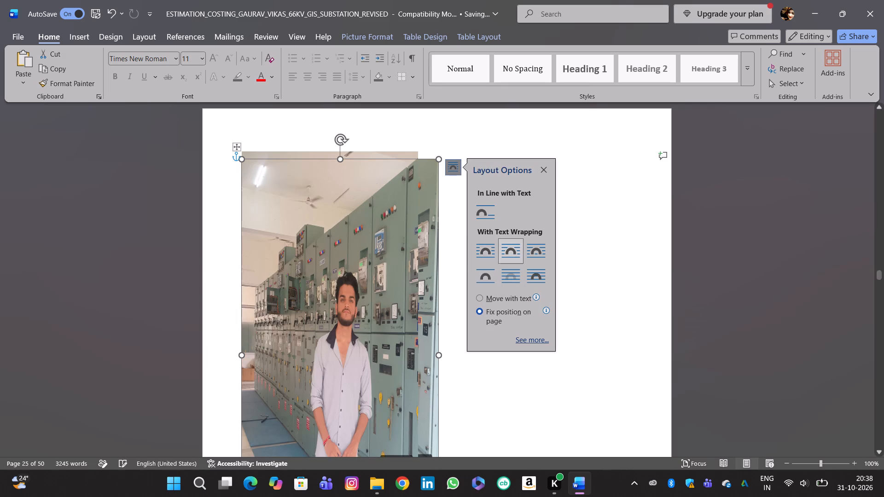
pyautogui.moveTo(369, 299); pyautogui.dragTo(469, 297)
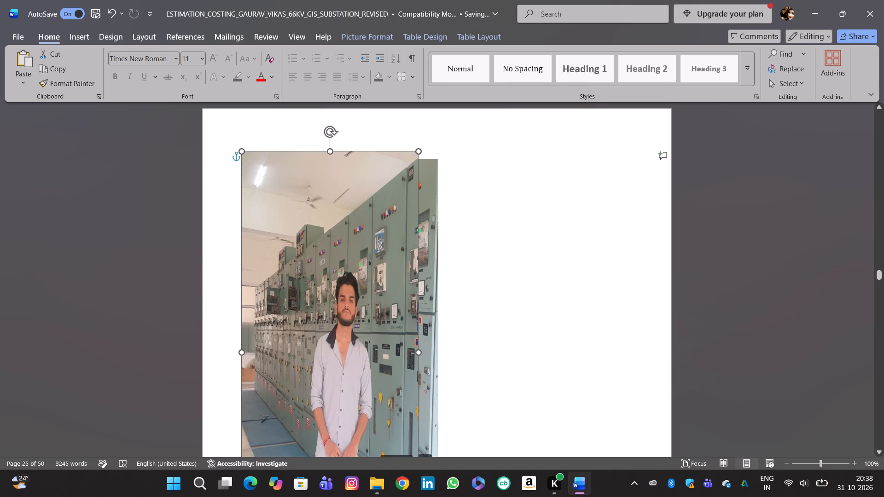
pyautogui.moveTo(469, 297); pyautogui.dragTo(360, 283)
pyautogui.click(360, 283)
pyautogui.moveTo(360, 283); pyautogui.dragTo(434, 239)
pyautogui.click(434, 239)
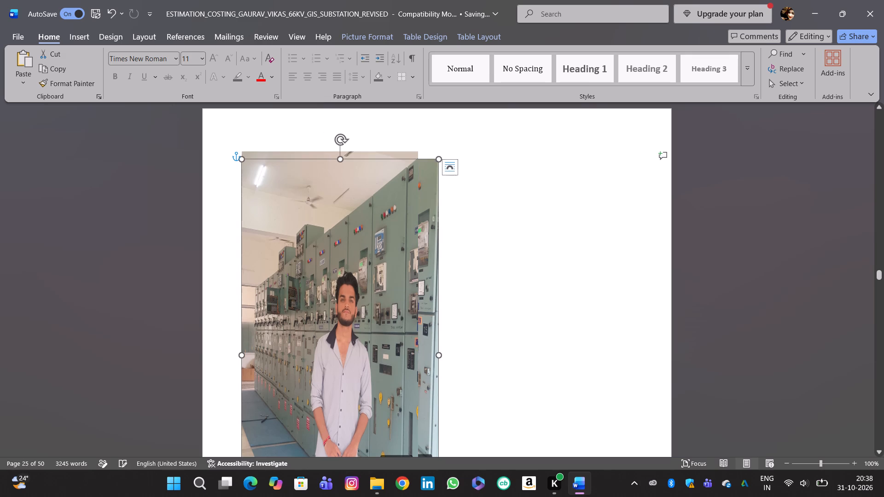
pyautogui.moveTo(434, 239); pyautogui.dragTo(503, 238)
# Set the orange-shirt photograph's layout to In Line with Text so it sits beside the white-shirt photograph.
pyautogui.click(456, 167)
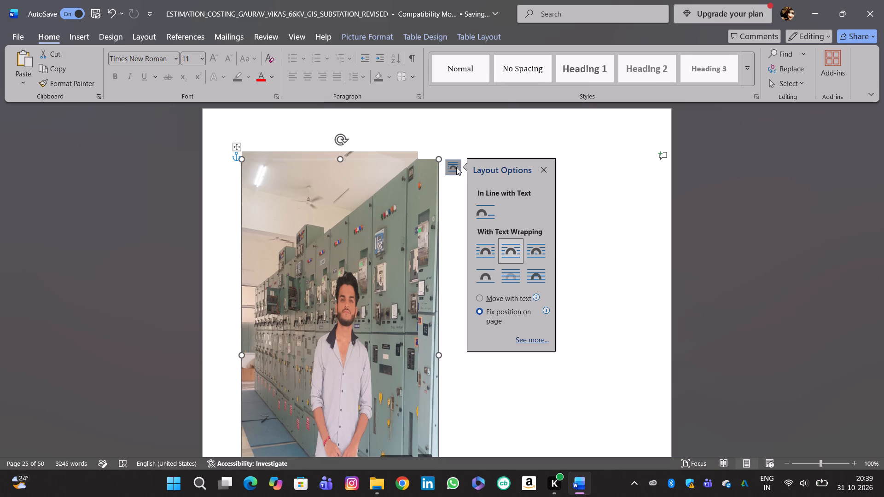
pyautogui.click(537, 254)
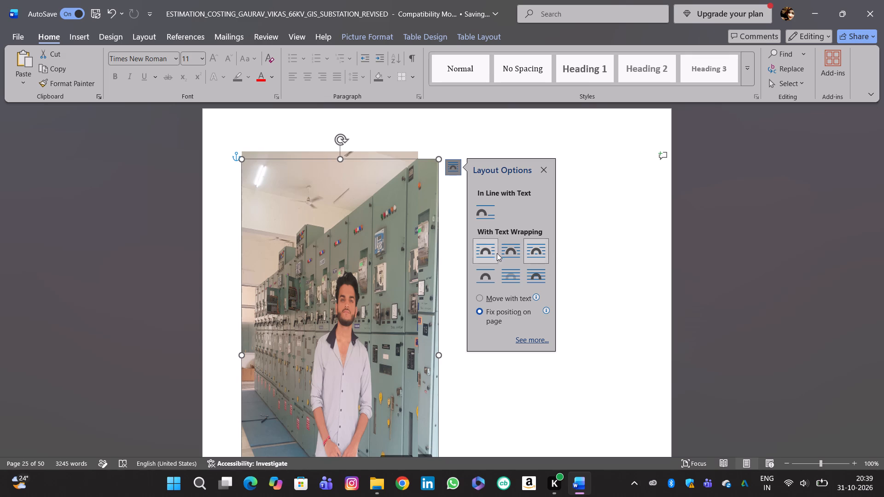
pyautogui.click(485, 220)
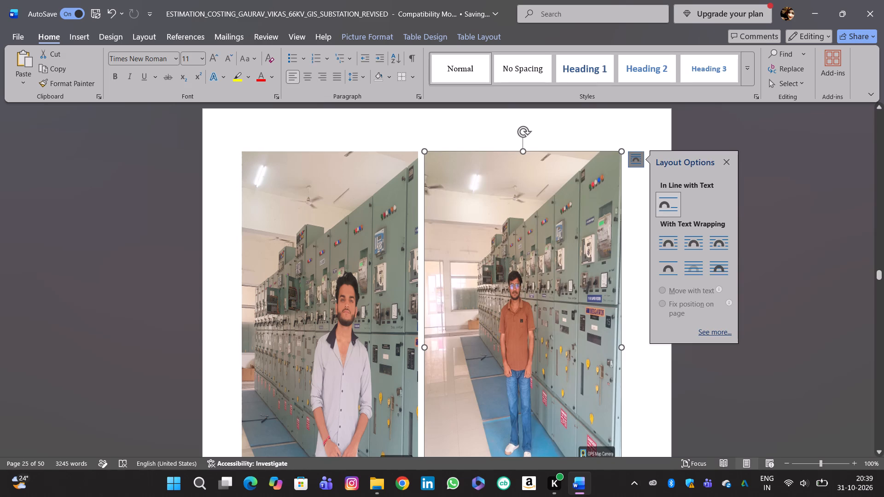
pyautogui.click(775, 243)
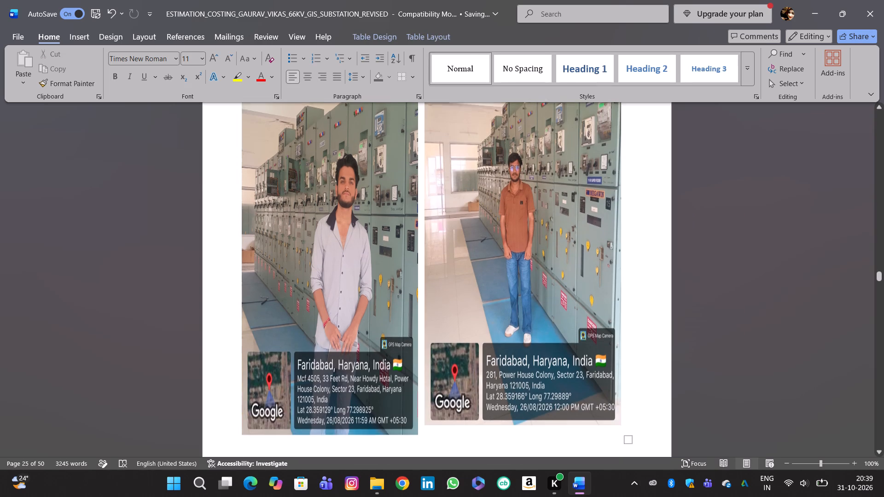
# Stretch the orange-shirt photograph's height slightly downward so its lower edge lines up with the white-shirt photograph on page 25.
pyautogui.scroll(1, 775, 243)
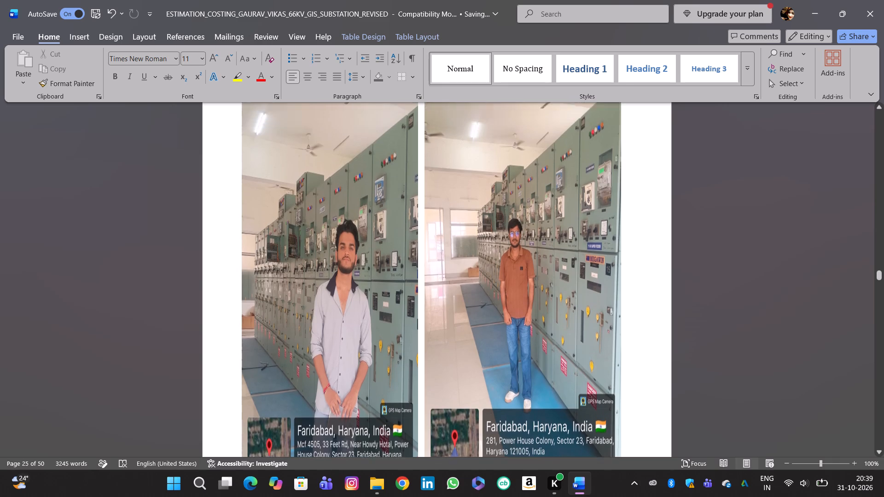
pyautogui.scroll(1, 775, 243)
pyautogui.scroll(-4, 775, 243)
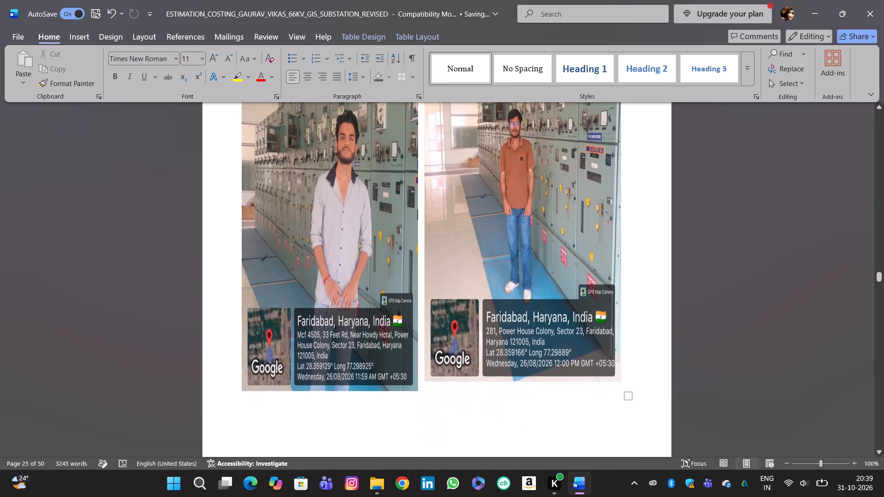
pyautogui.click(539, 302)
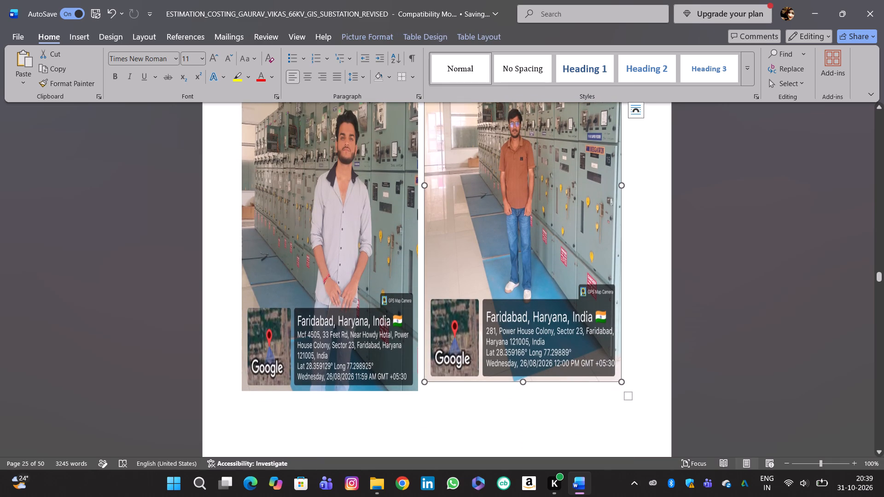
pyautogui.moveTo(521, 382); pyautogui.dragTo(522, 388)
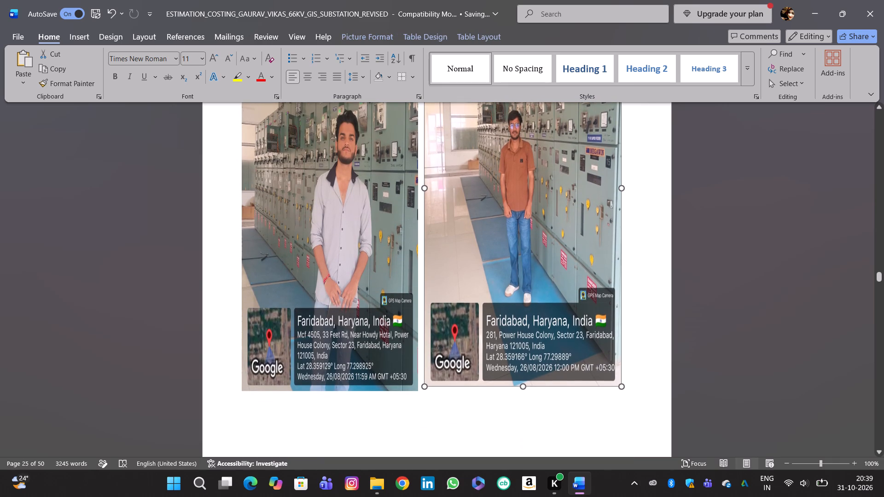
pyautogui.moveTo(522, 388); pyautogui.dragTo(522, 388)
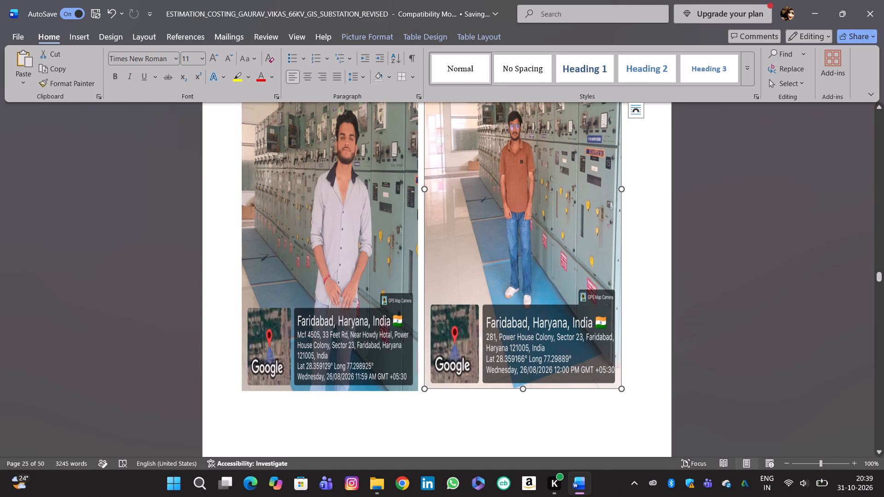
pyautogui.click(737, 335)
# Examine pages 24 to 26 around the paired photographs for leftover blank space.
pyautogui.scroll(-3, 737, 335)
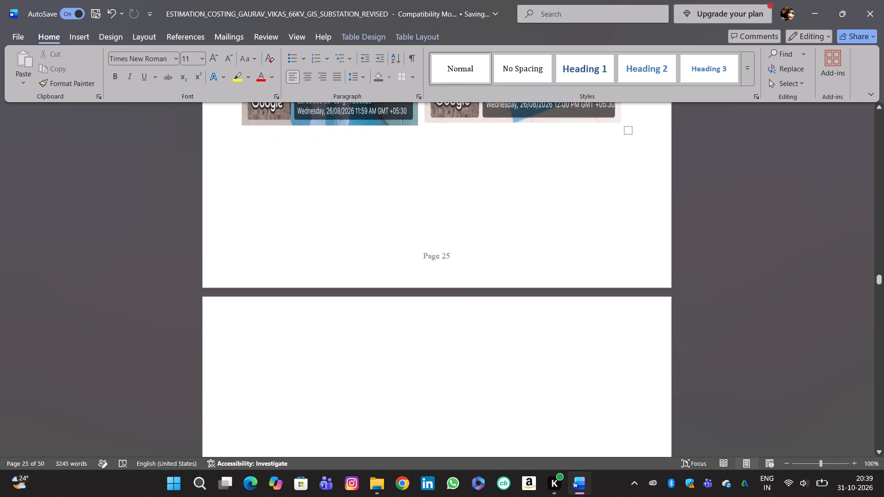
pyautogui.scroll(4, 737, 335)
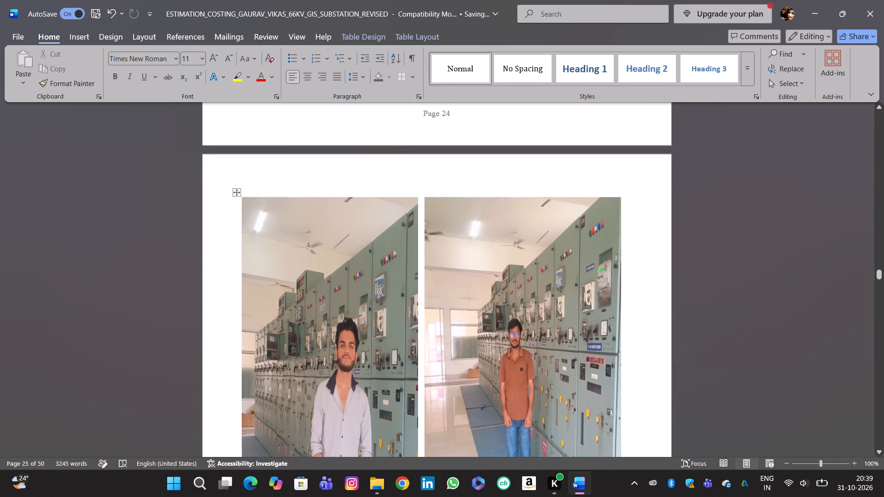
pyautogui.scroll(-4, 564, 300)
pyautogui.scroll(1, 564, 300)
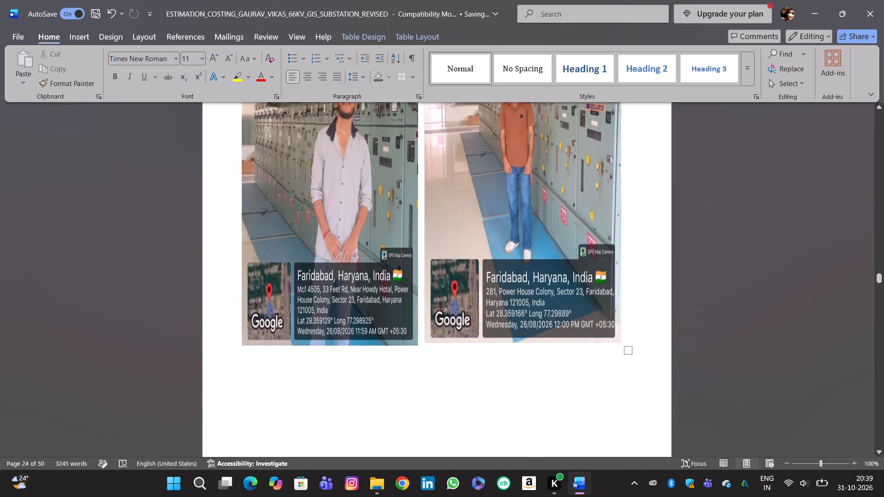
pyautogui.scroll(4, 564, 300)
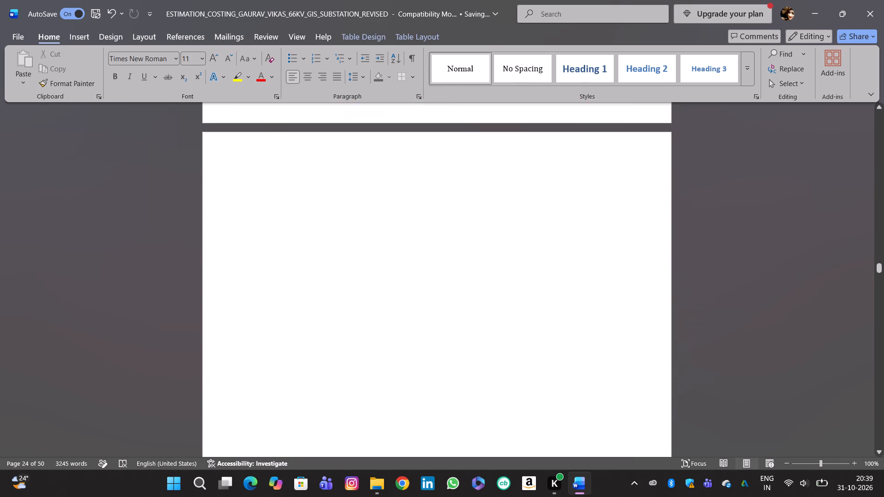
pyautogui.scroll(-4, 564, 300)
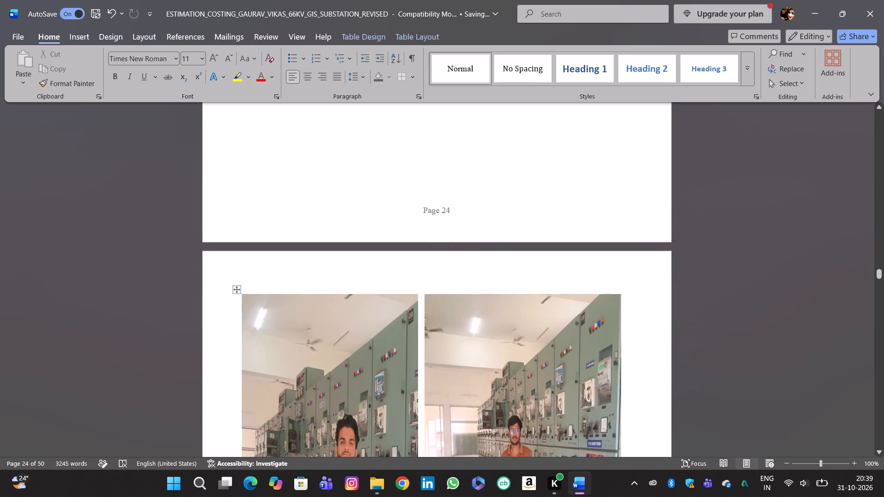
pyautogui.scroll(-1, 564, 300)
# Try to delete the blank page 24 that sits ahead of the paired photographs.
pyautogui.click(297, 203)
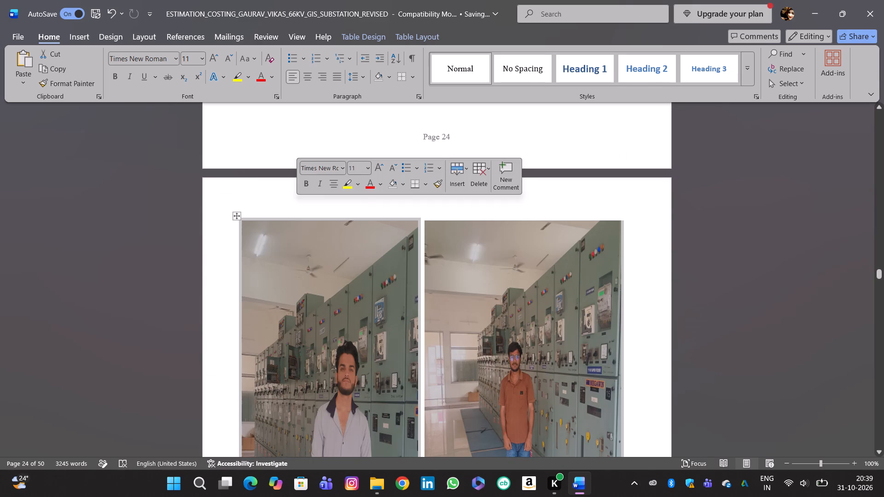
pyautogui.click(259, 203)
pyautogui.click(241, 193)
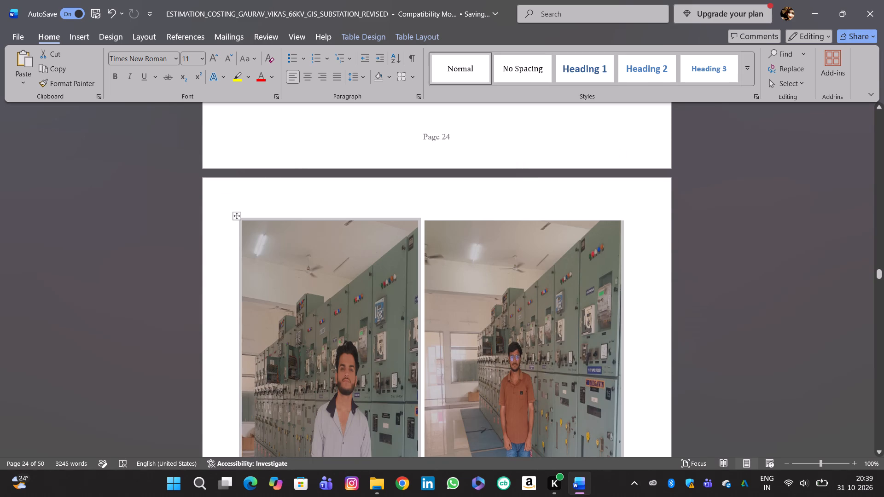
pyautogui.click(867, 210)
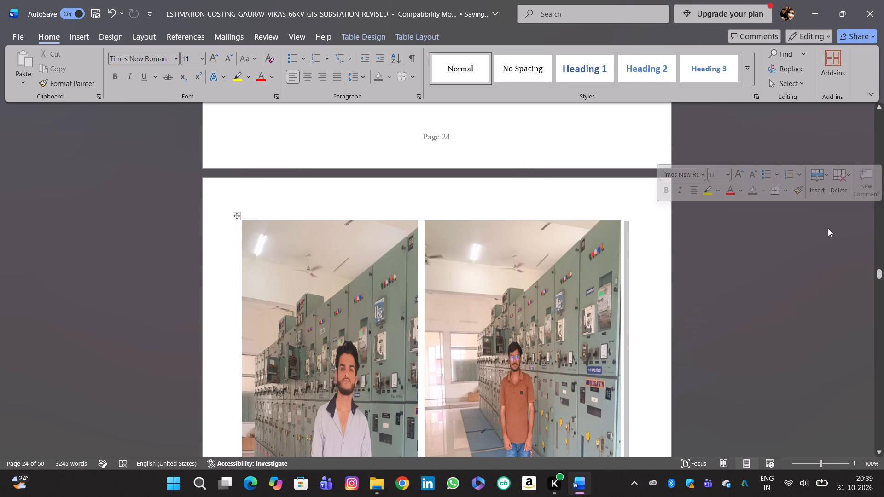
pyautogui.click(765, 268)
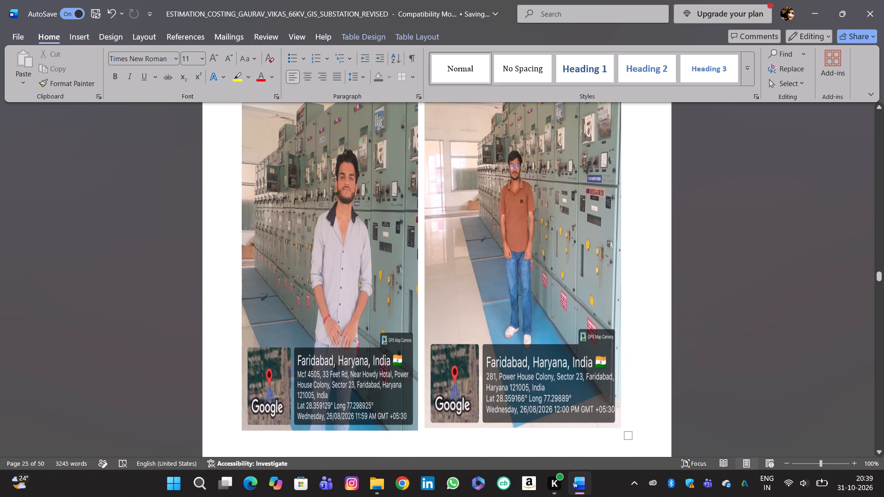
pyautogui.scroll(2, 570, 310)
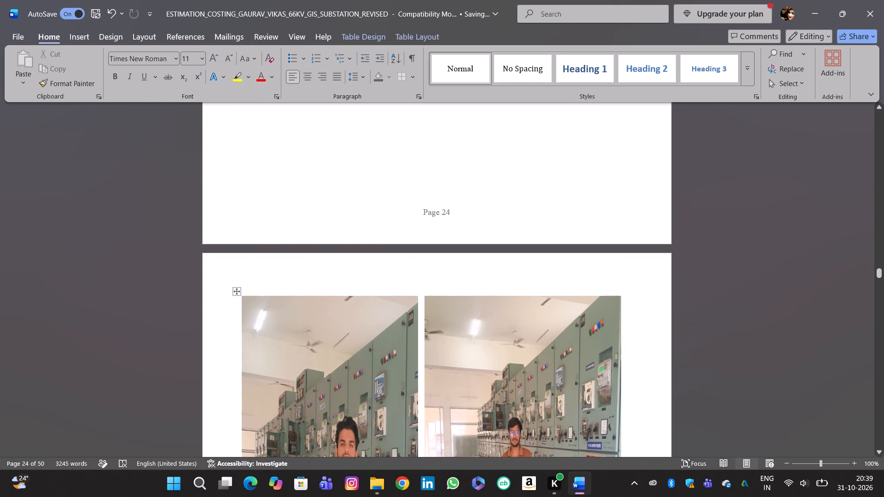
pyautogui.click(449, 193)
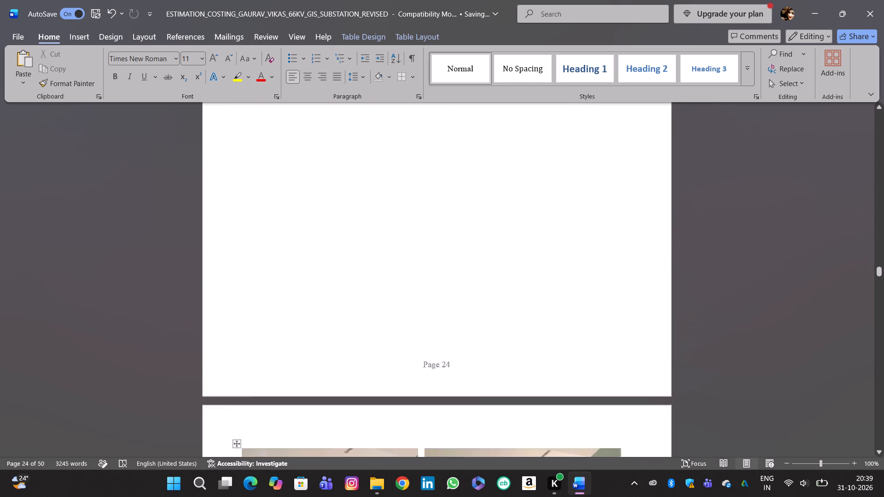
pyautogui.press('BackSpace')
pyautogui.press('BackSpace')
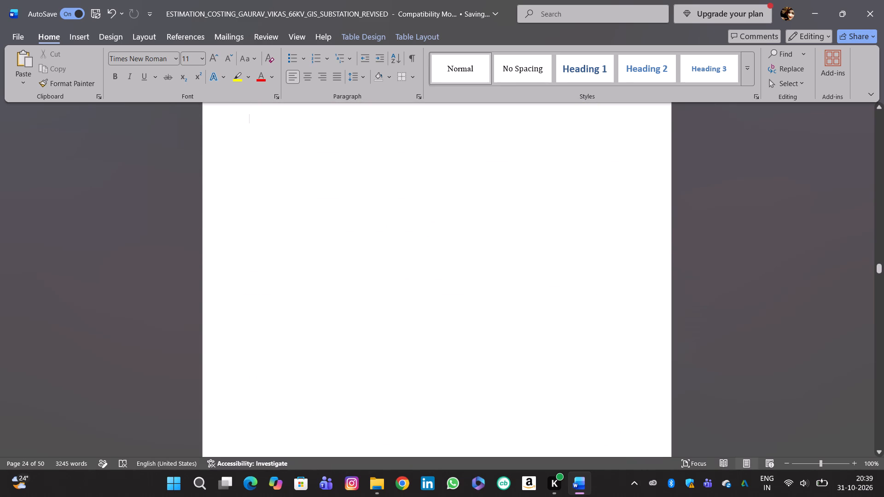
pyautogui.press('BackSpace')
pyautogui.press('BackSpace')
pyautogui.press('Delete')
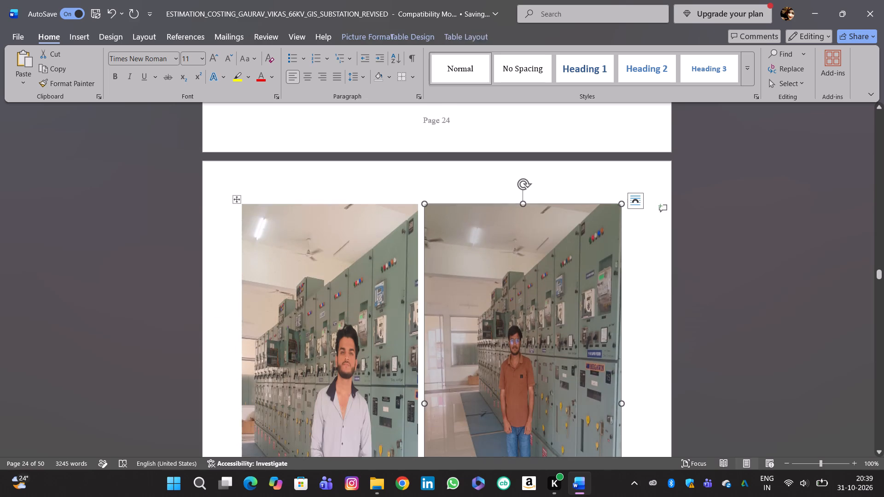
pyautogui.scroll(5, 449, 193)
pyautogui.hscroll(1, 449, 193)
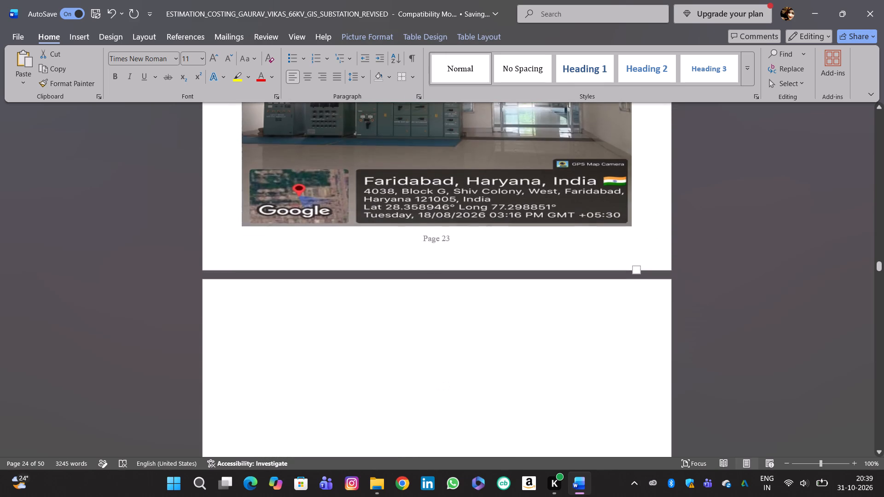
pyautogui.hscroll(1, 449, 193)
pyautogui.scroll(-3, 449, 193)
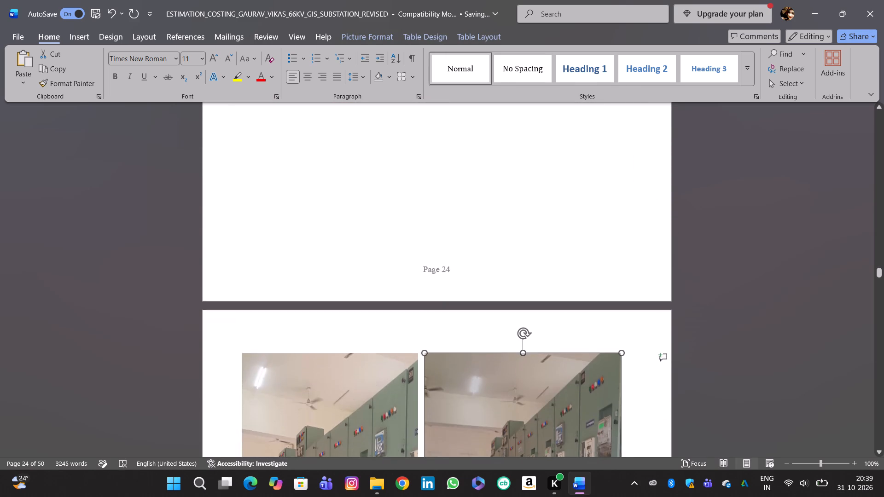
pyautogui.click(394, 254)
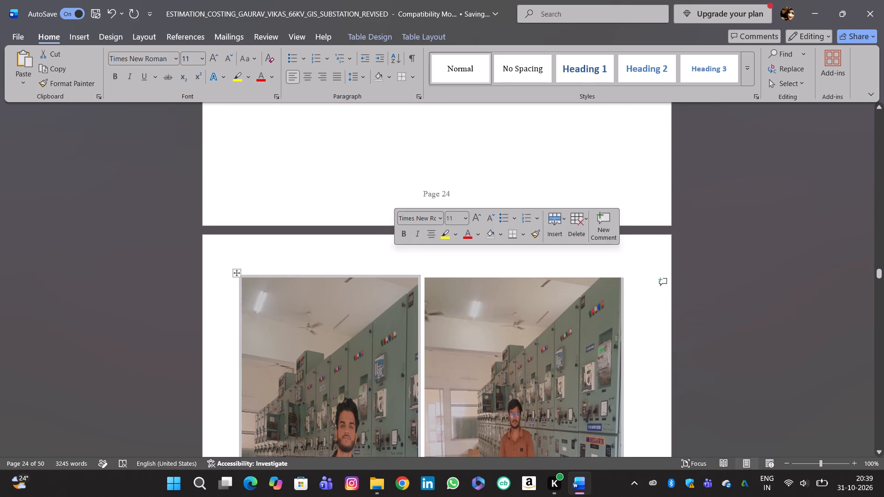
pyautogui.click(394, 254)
# Set the control-panel photograph on page 29 to Square text wrapping with its position fixed on the page.
pyautogui.scroll(-10, 361, 259)
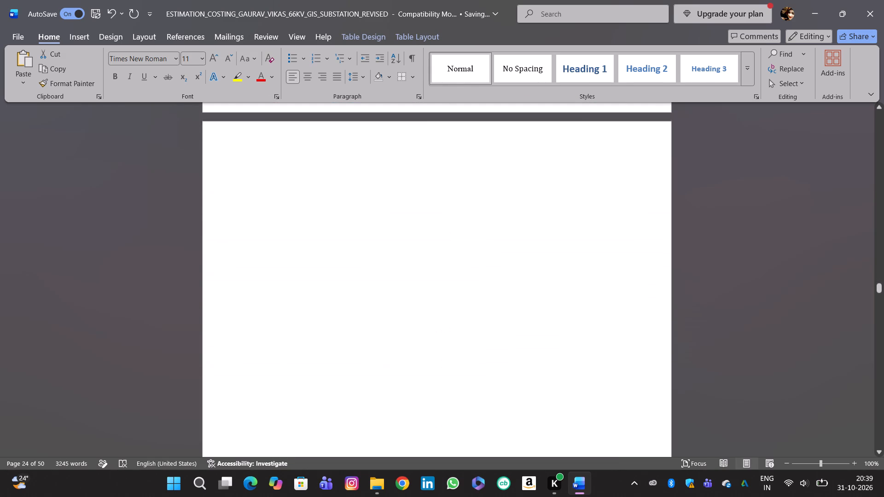
pyautogui.scroll(-4, 361, 259)
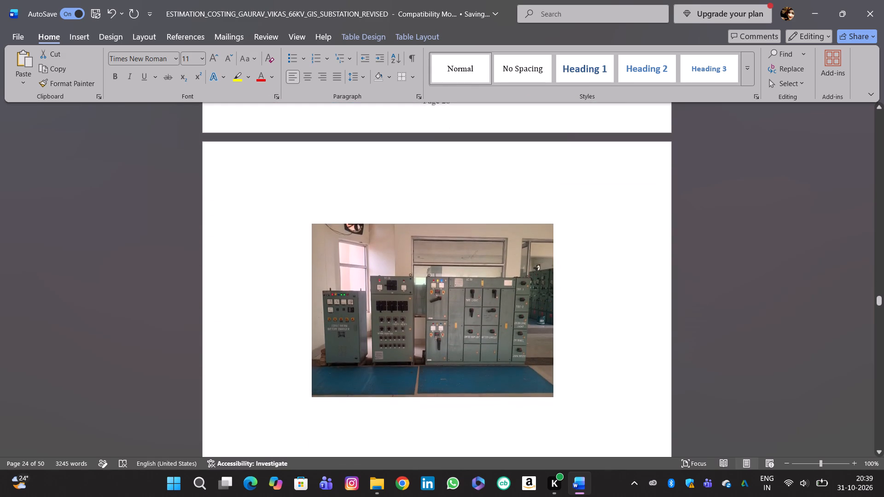
pyautogui.scroll(-1, 361, 259)
pyautogui.click(448, 300)
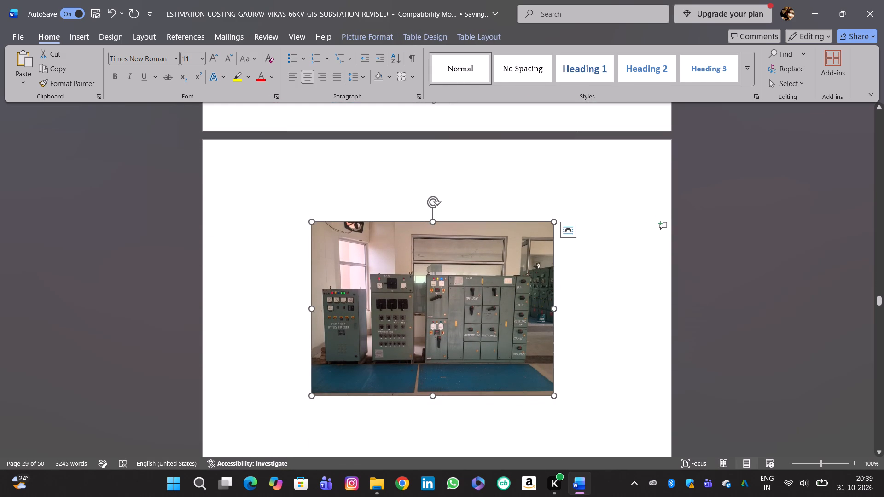
pyautogui.click(569, 238)
pyautogui.click(534, 284)
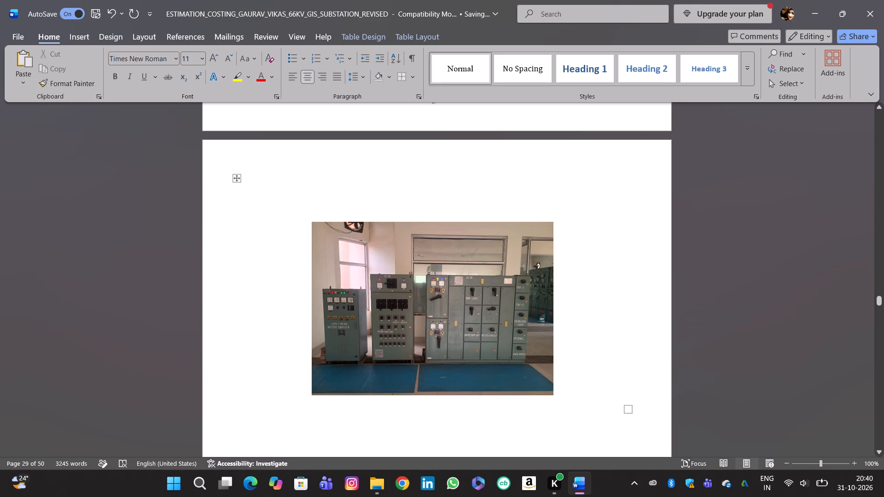
pyautogui.click(571, 229)
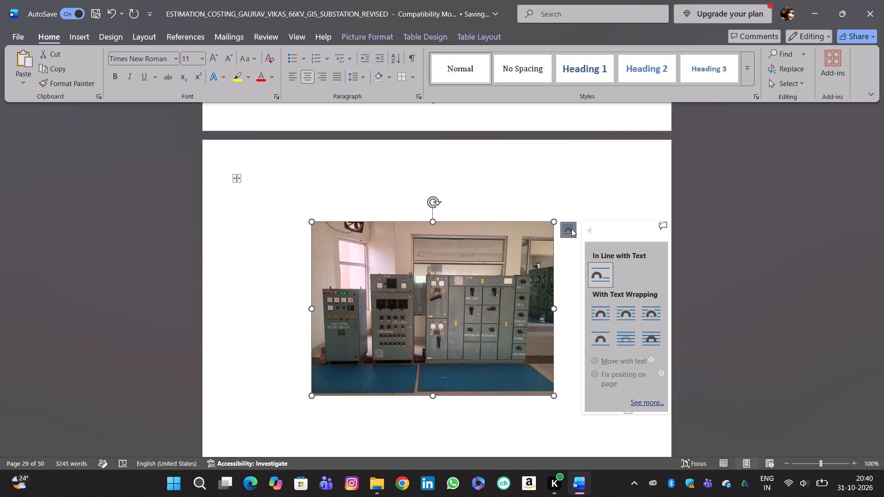
pyautogui.click(605, 318)
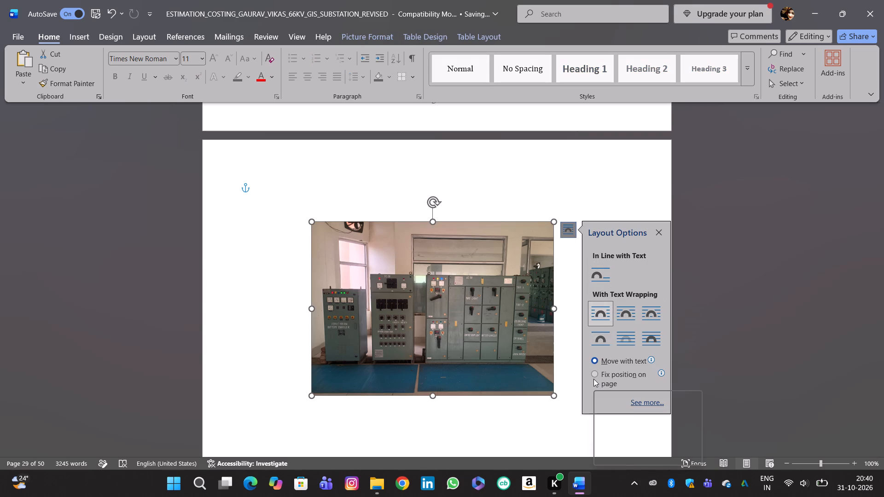
pyautogui.click(596, 375)
pyautogui.click(754, 316)
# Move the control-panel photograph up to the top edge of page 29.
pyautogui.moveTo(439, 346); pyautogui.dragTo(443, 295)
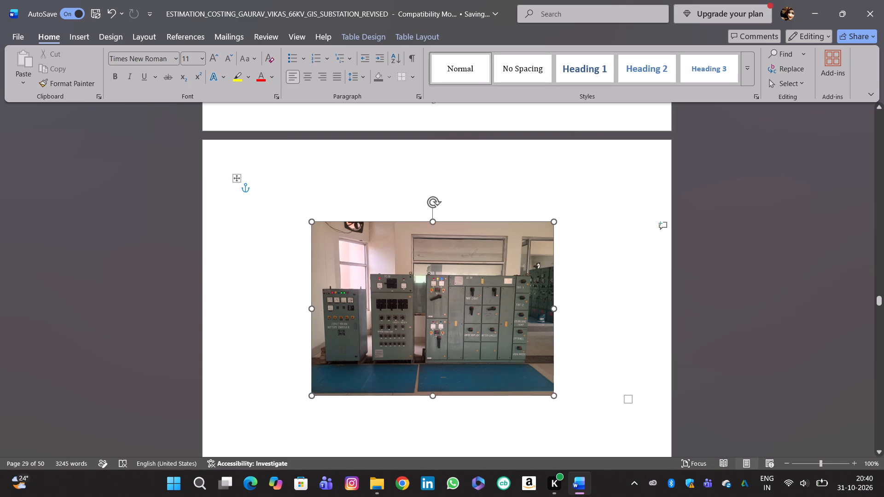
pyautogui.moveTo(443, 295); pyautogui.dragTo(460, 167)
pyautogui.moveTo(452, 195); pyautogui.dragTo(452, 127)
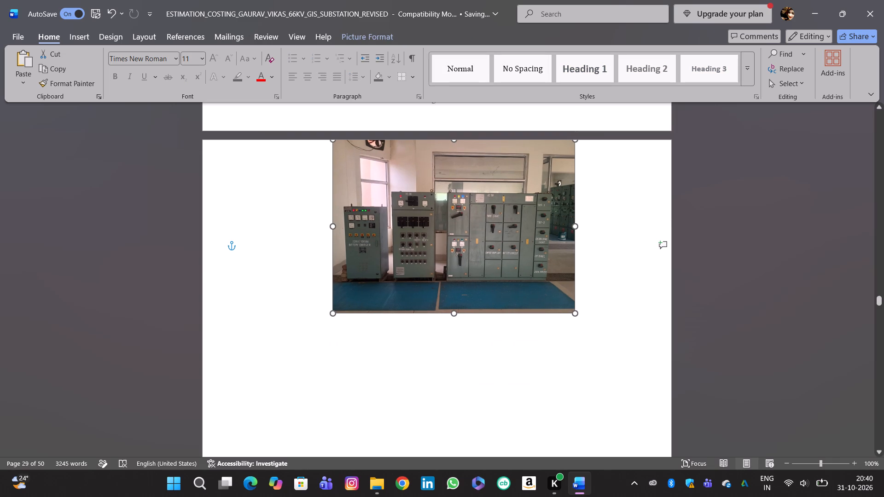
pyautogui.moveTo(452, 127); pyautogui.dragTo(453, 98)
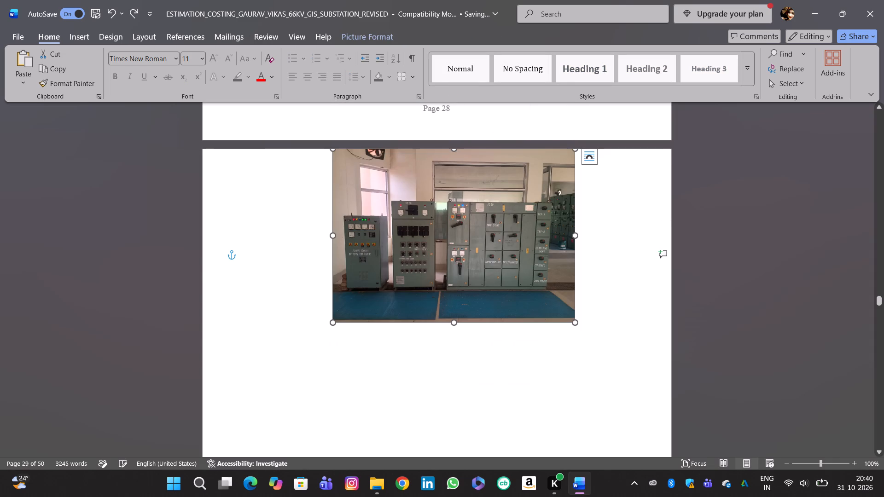
# Cut the control-panel photograph from page 29, try to paste it onto blank page 24, and undo the paste.
pyautogui.hotkey('ctrl', 'x')
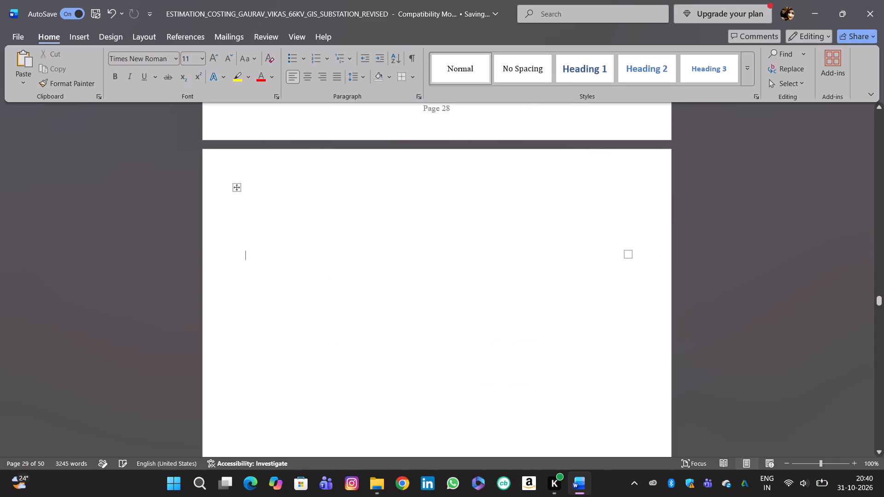
pyautogui.scroll(6, 716, 203)
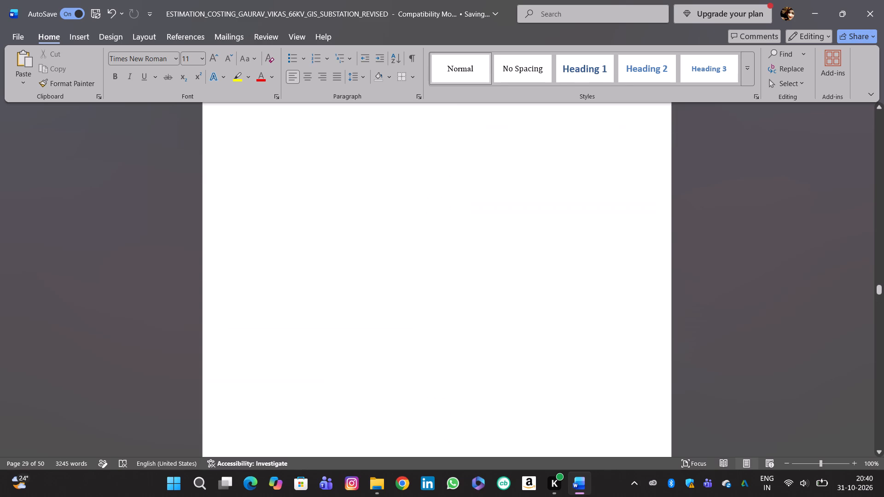
pyautogui.scroll(9, 716, 203)
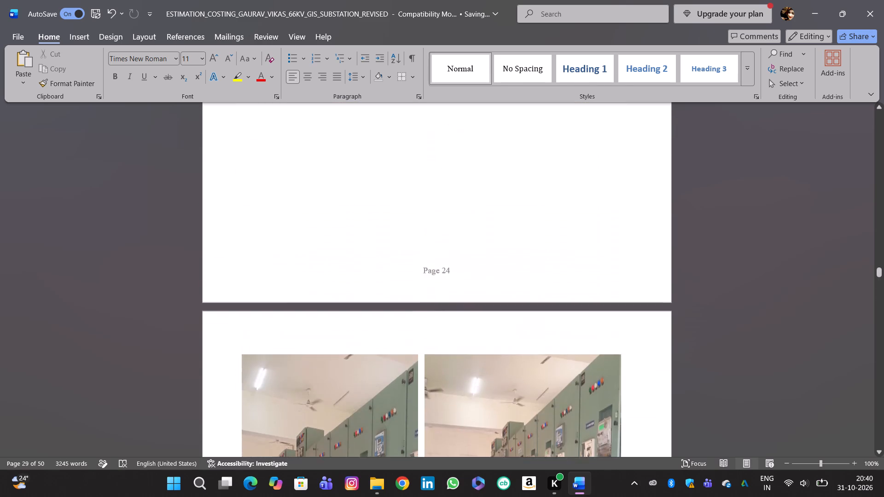
pyautogui.scroll(6, 716, 203)
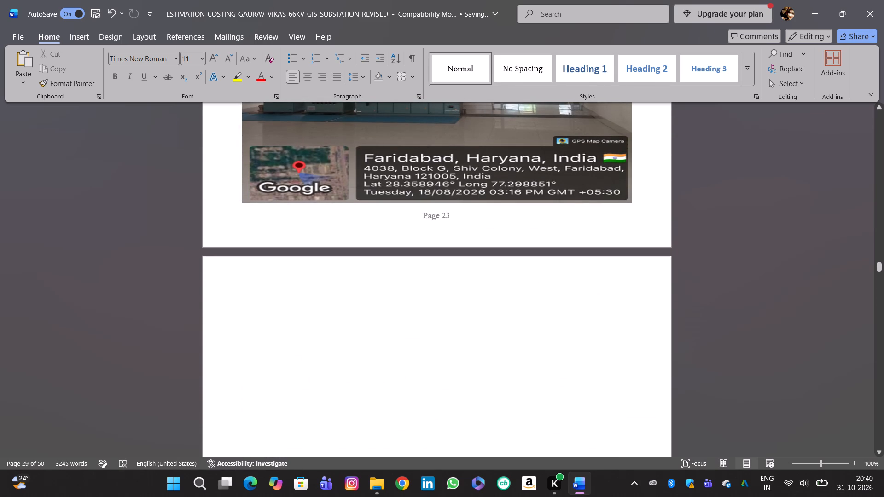
pyautogui.click(281, 286)
pyautogui.hotkey('ctrl', 'v')
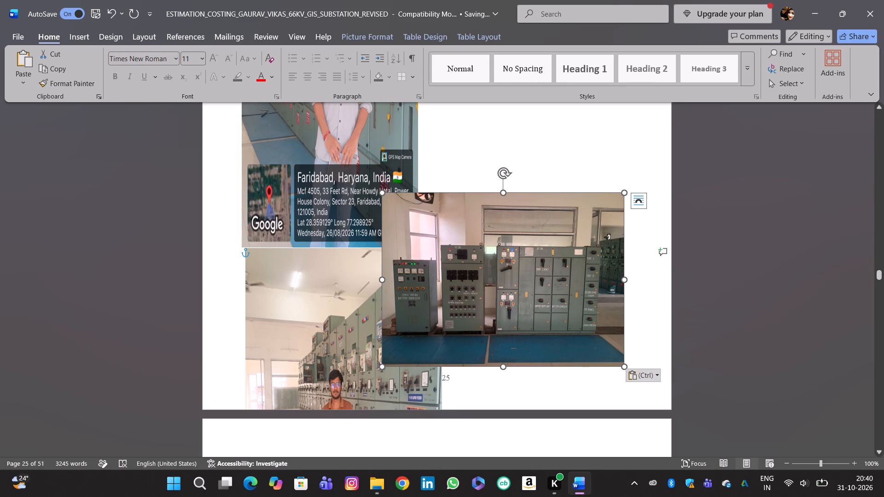
pyautogui.hotkey('ctrl', 'z')
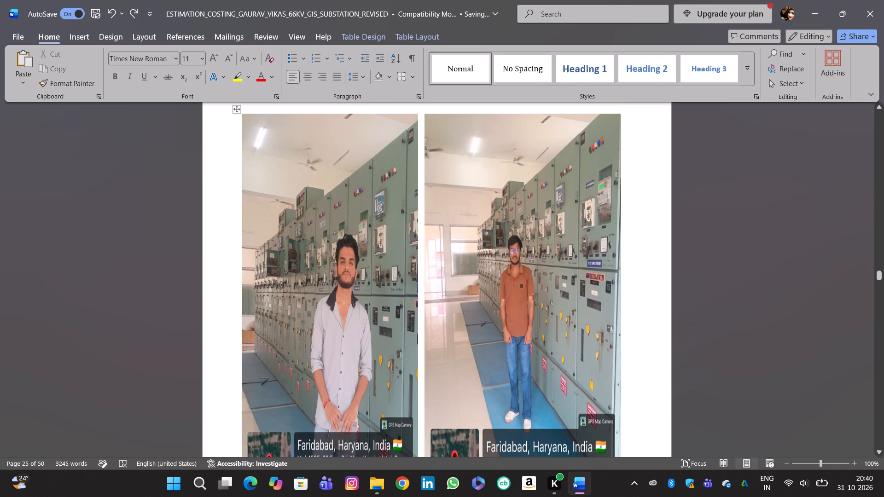
# Return to the blank page 24 that follows the Hall Distribution Supply photograph.
pyautogui.scroll(2, 734, 232)
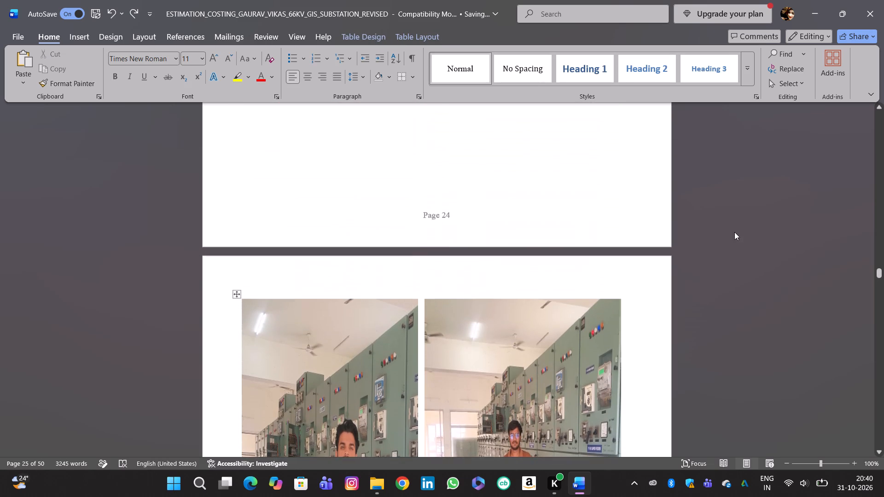
pyautogui.scroll(4, 734, 232)
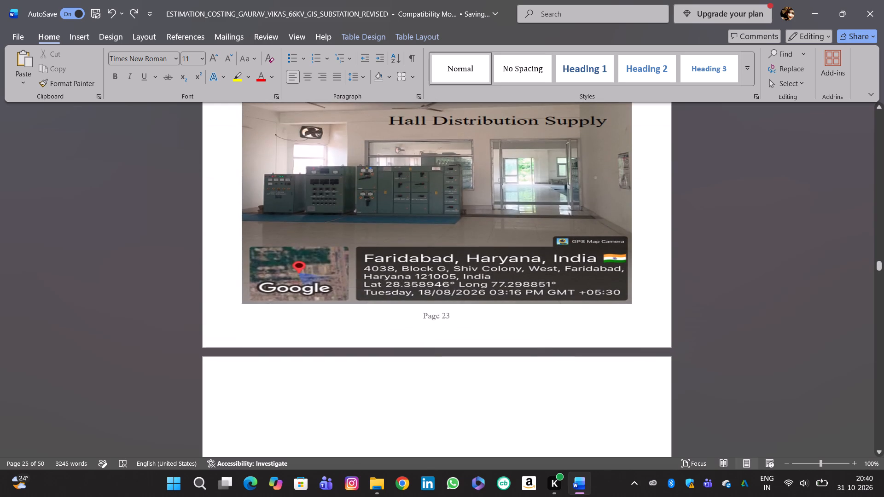